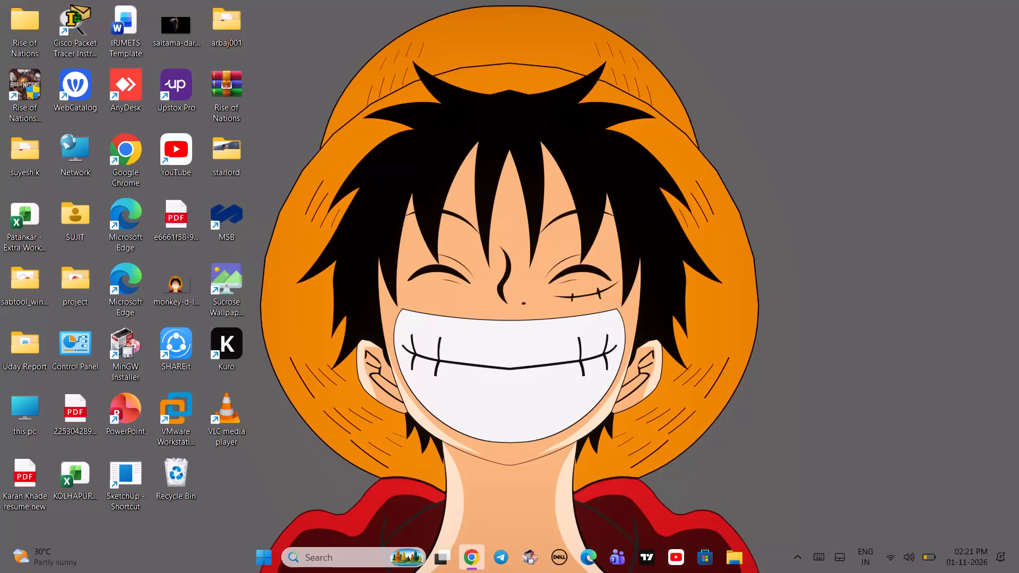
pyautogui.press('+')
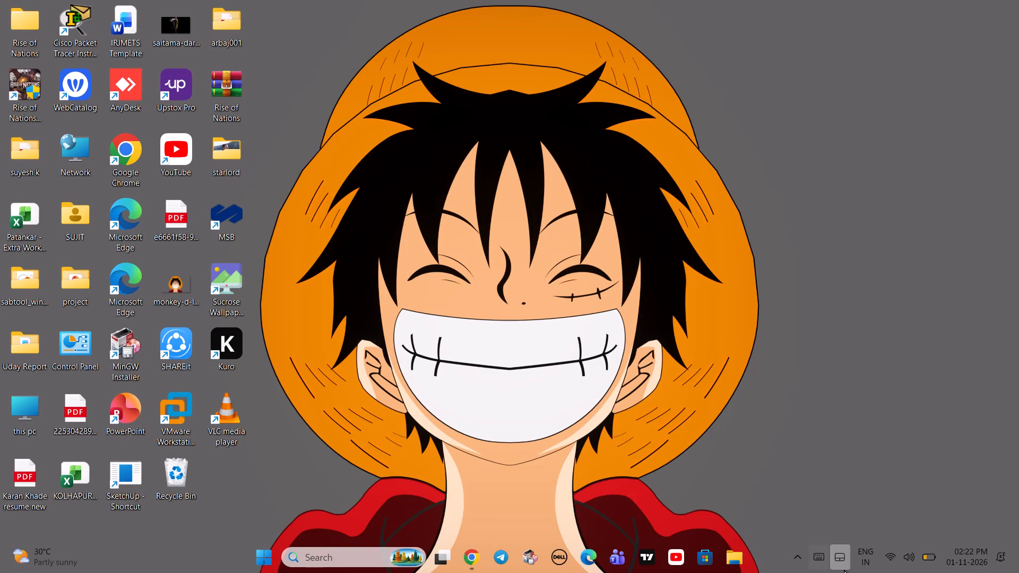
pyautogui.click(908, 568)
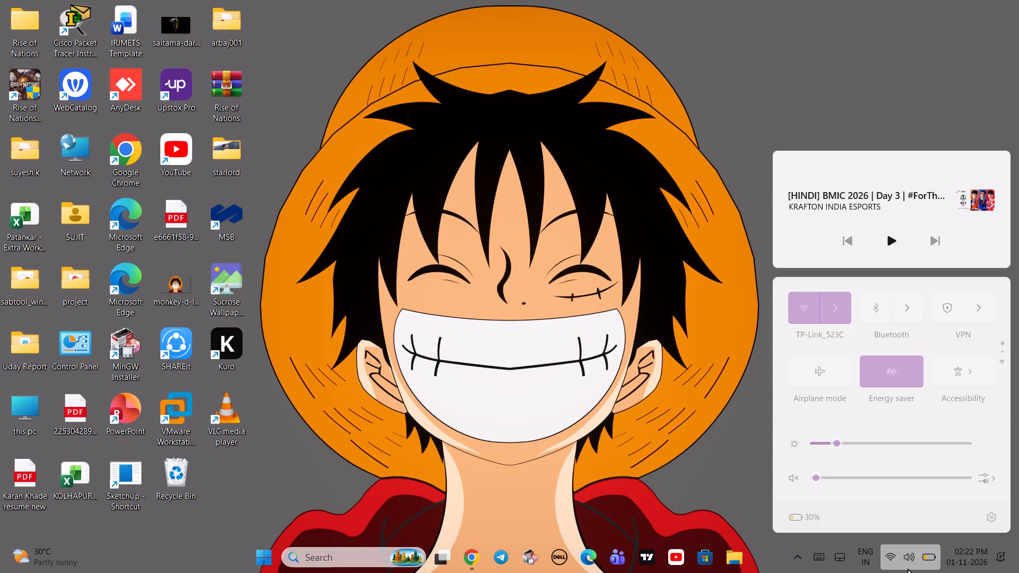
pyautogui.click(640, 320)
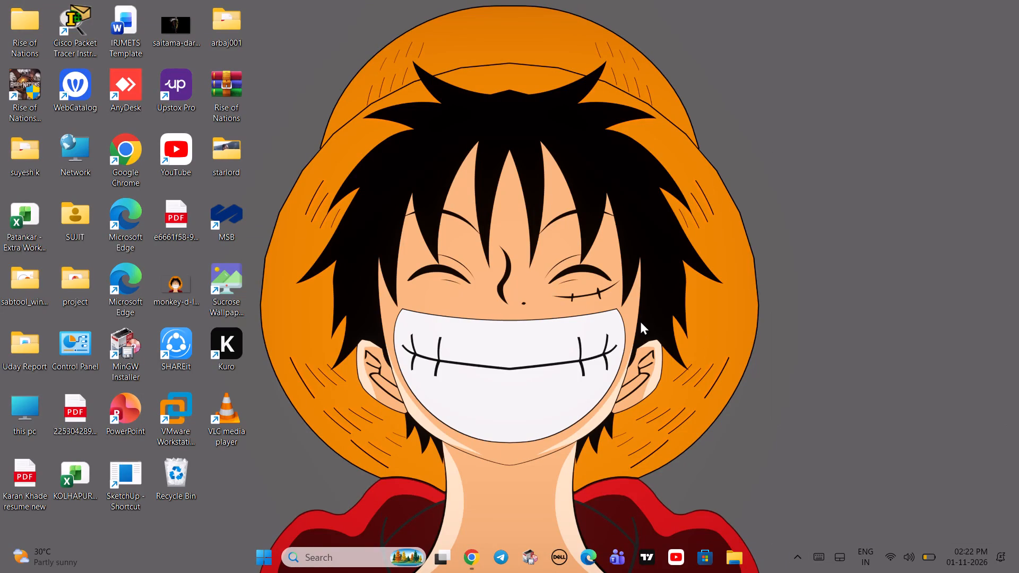
# Launch the TradingView desktop app.
pyautogui.click(659, 554)
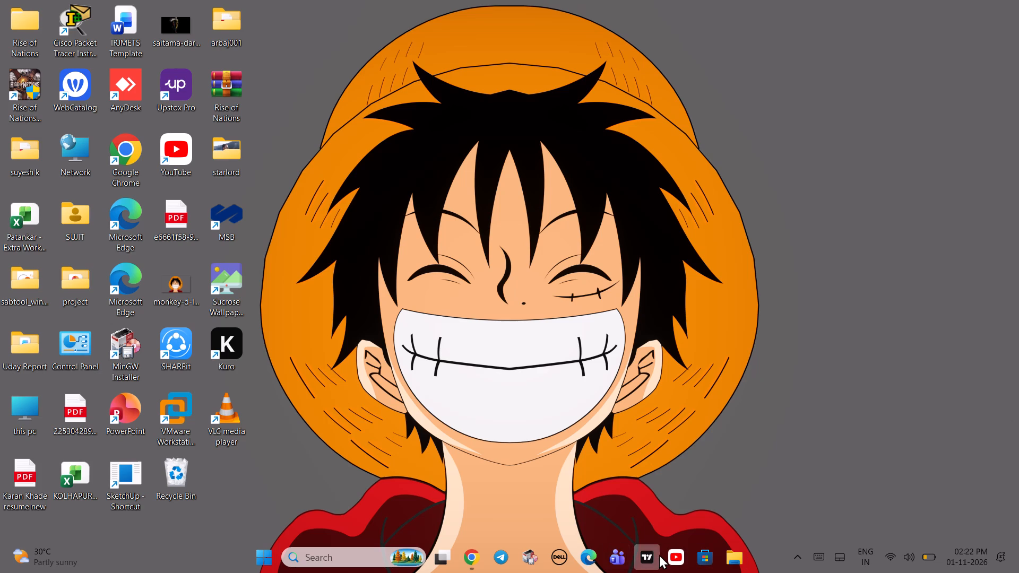
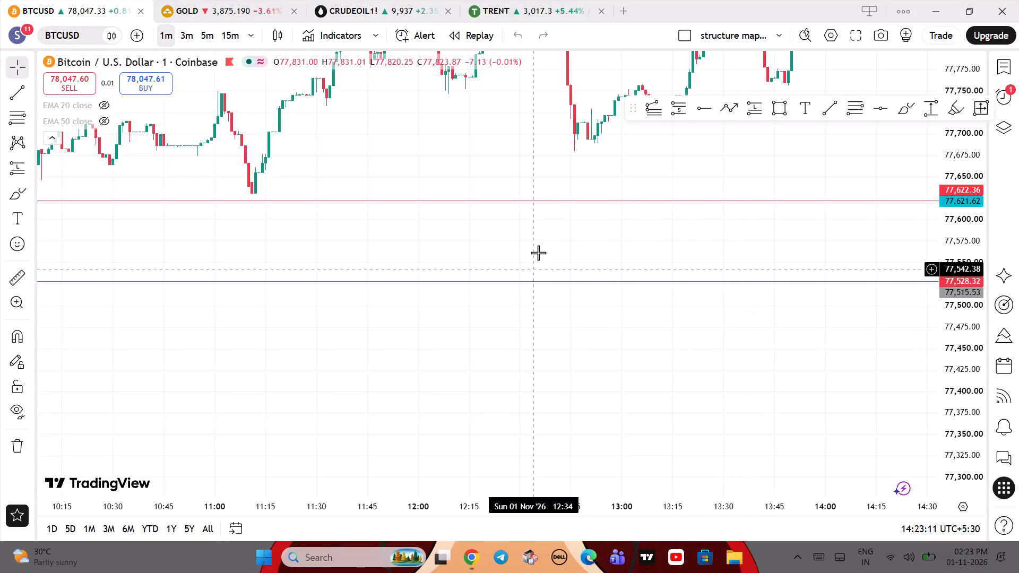
# Switch the BTCUSD chart to the 5-minute timeframe.
pyautogui.moveTo(542, 251); pyautogui.dragTo(672, 517)
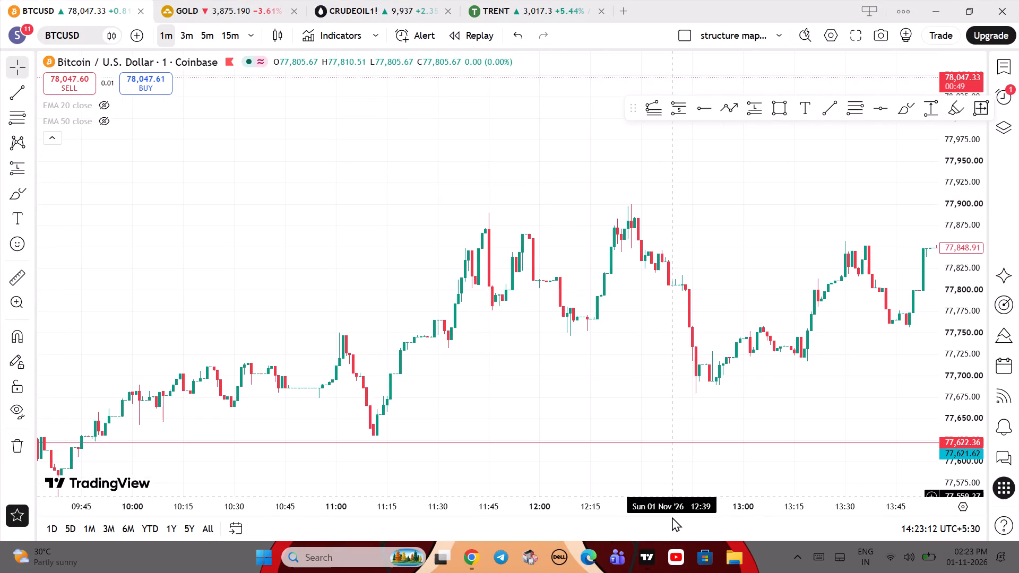
pyautogui.click(200, 39)
# Examine the 5-minute BTCUSD price action around the drawn horizontal levels and up to the latest candles.
pyautogui.moveTo(628, 411); pyautogui.dragTo(506, 167)
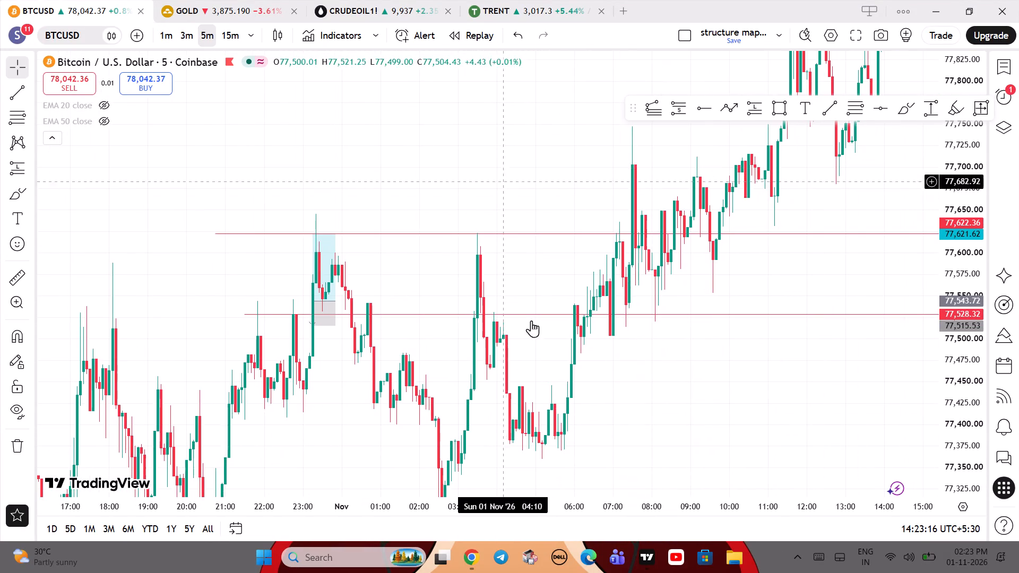
pyautogui.moveTo(633, 418); pyautogui.dragTo(710, 295)
pyautogui.moveTo(960, 177); pyautogui.dragTo(946, 447)
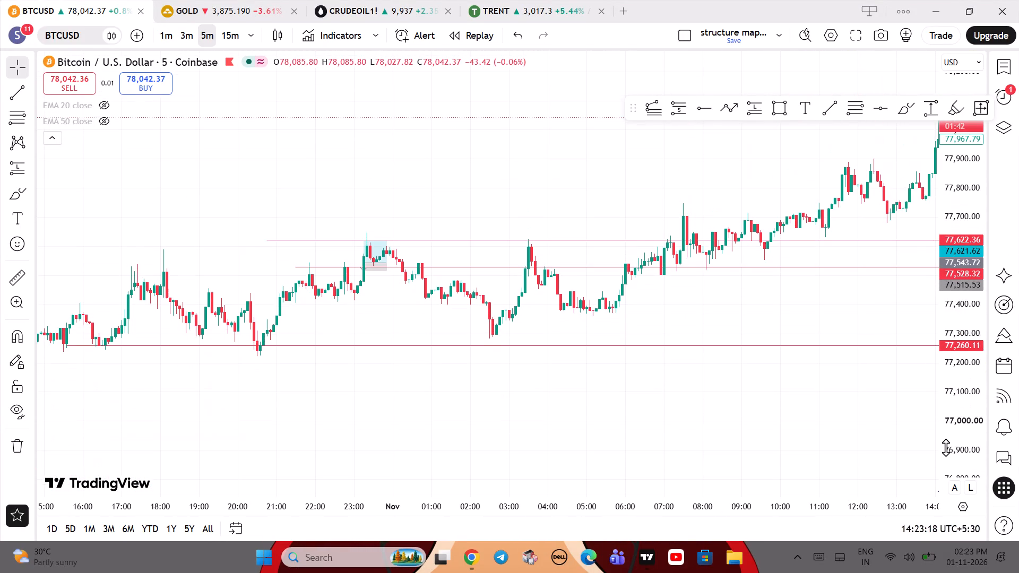
pyautogui.moveTo(946, 447); pyautogui.dragTo(943, 431)
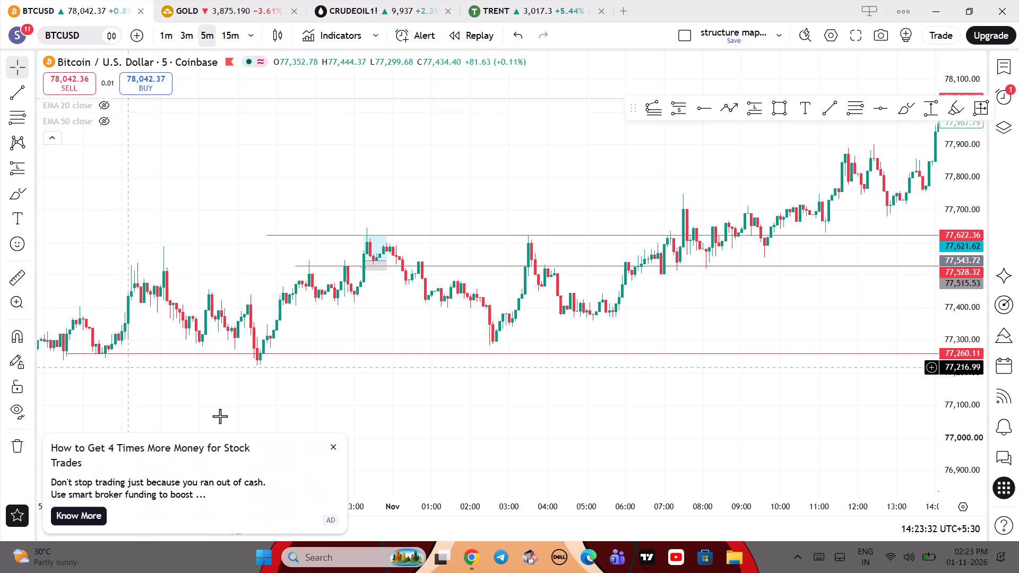
pyautogui.click(335, 447)
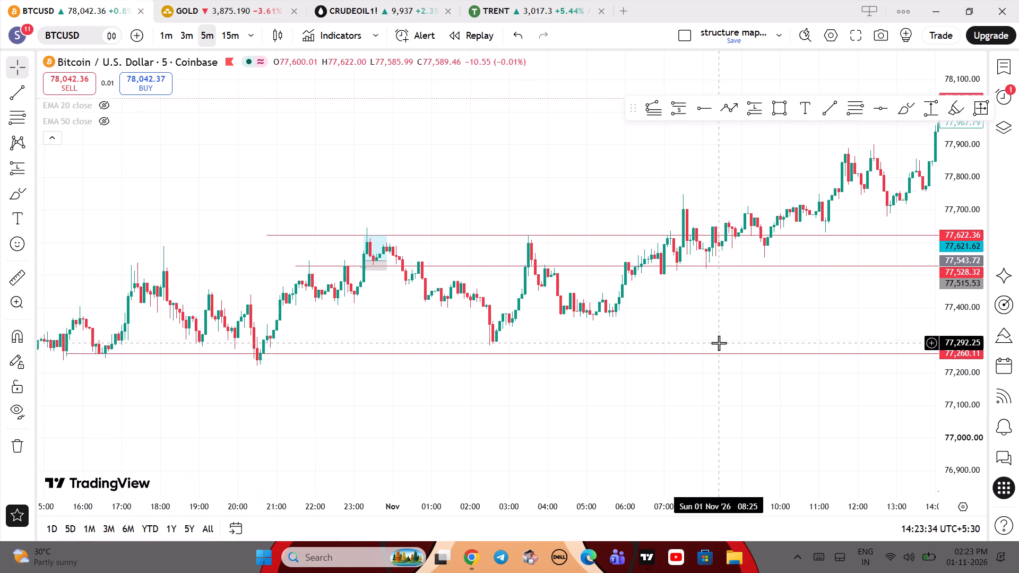
pyautogui.moveTo(719, 343); pyautogui.dragTo(494, 346)
pyautogui.moveTo(658, 331); pyautogui.dragTo(417, 420)
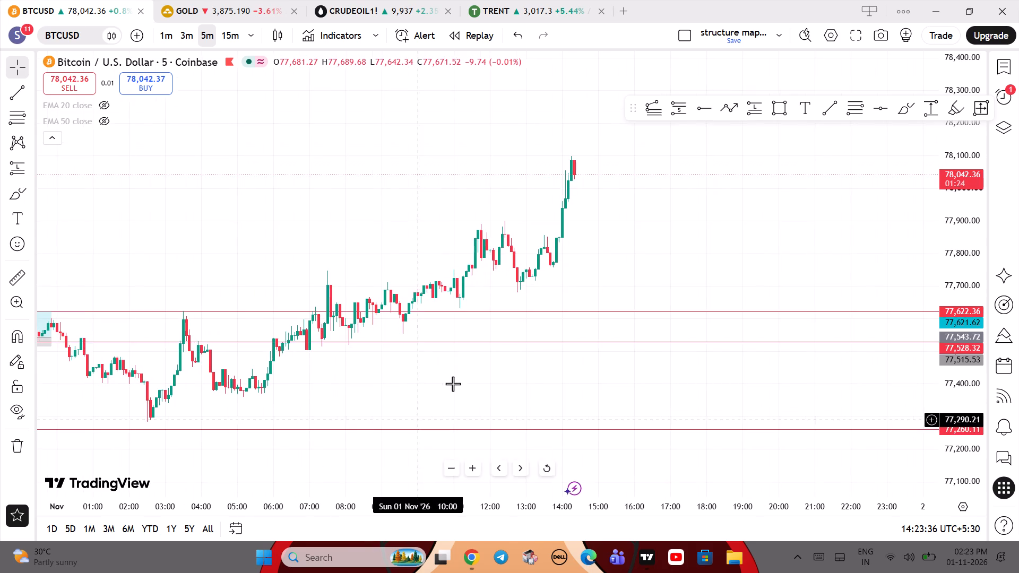
pyautogui.moveTo(592, 238); pyautogui.dragTo(553, 249)
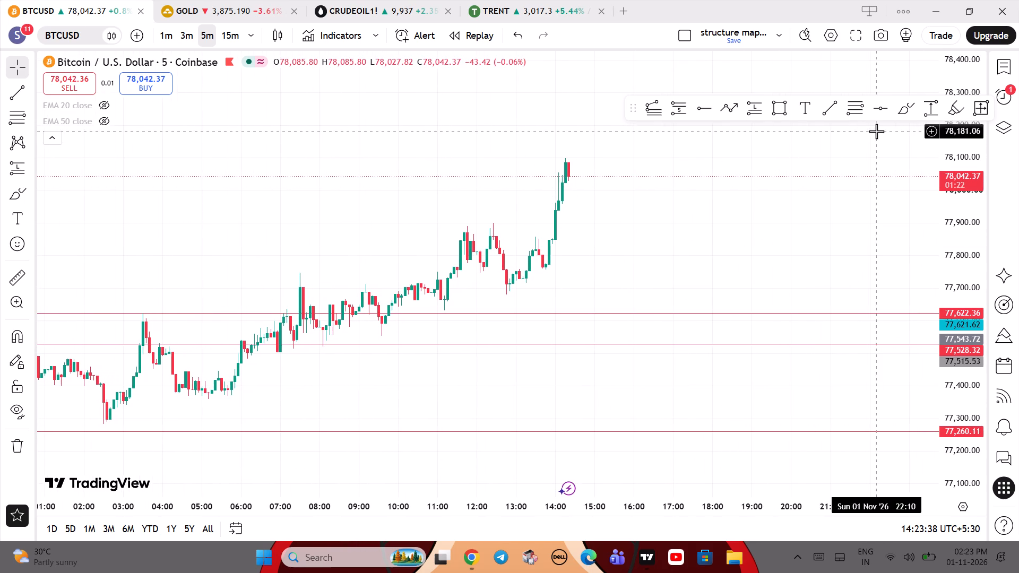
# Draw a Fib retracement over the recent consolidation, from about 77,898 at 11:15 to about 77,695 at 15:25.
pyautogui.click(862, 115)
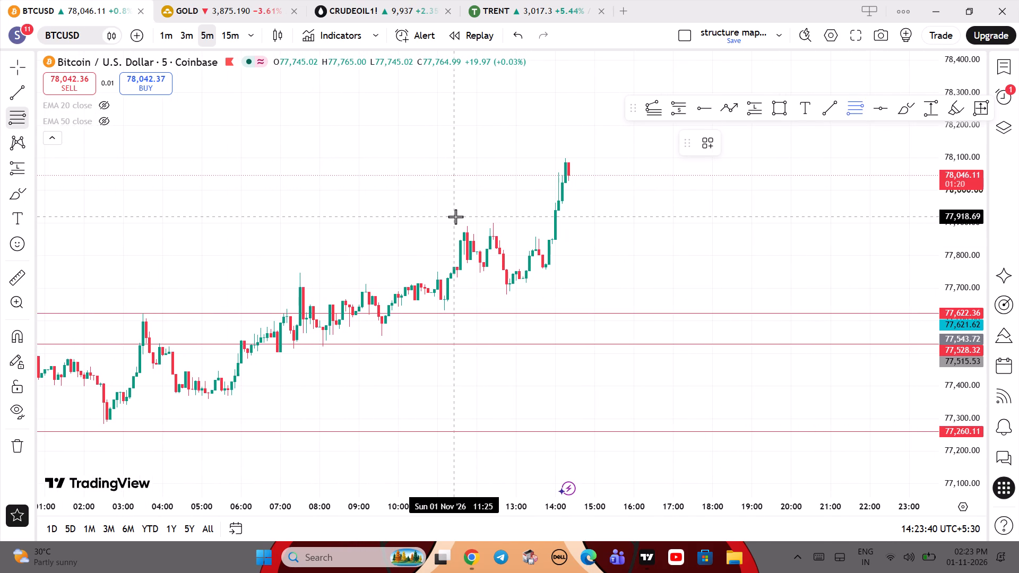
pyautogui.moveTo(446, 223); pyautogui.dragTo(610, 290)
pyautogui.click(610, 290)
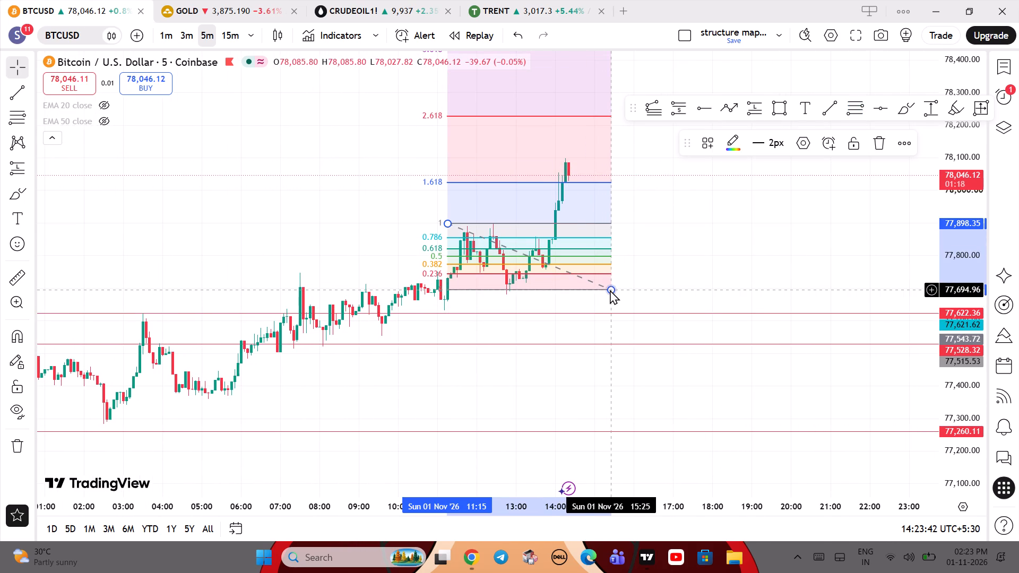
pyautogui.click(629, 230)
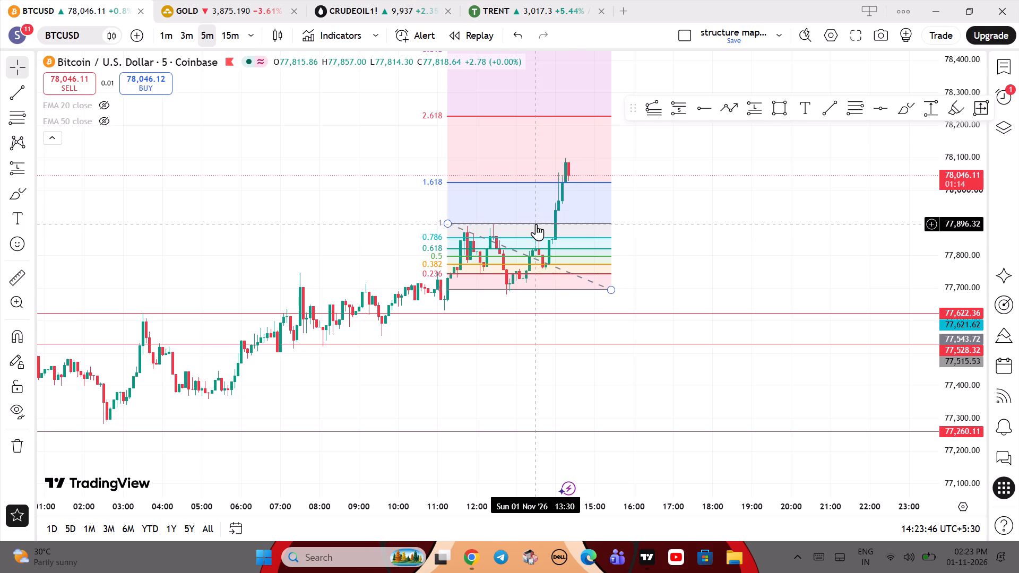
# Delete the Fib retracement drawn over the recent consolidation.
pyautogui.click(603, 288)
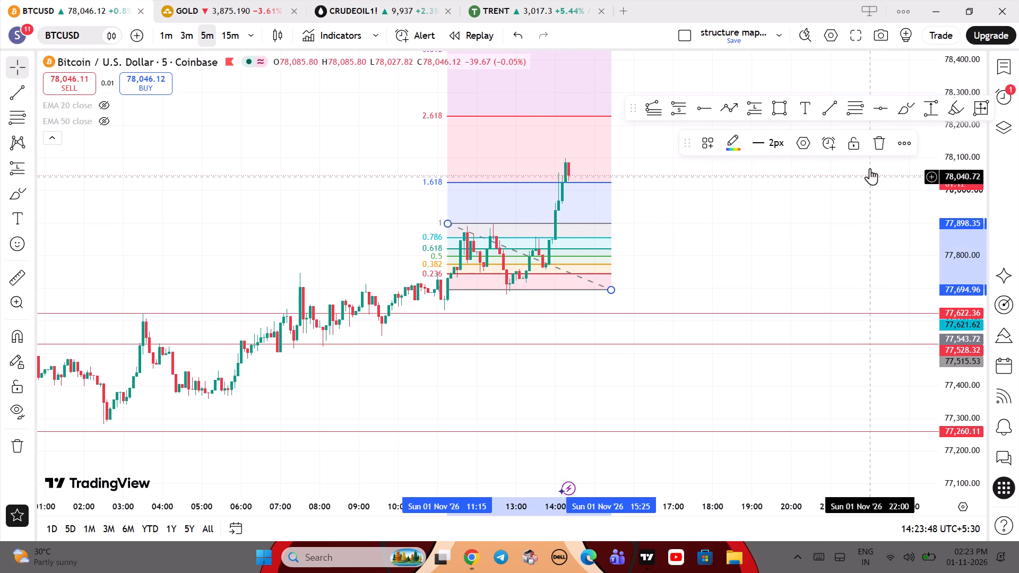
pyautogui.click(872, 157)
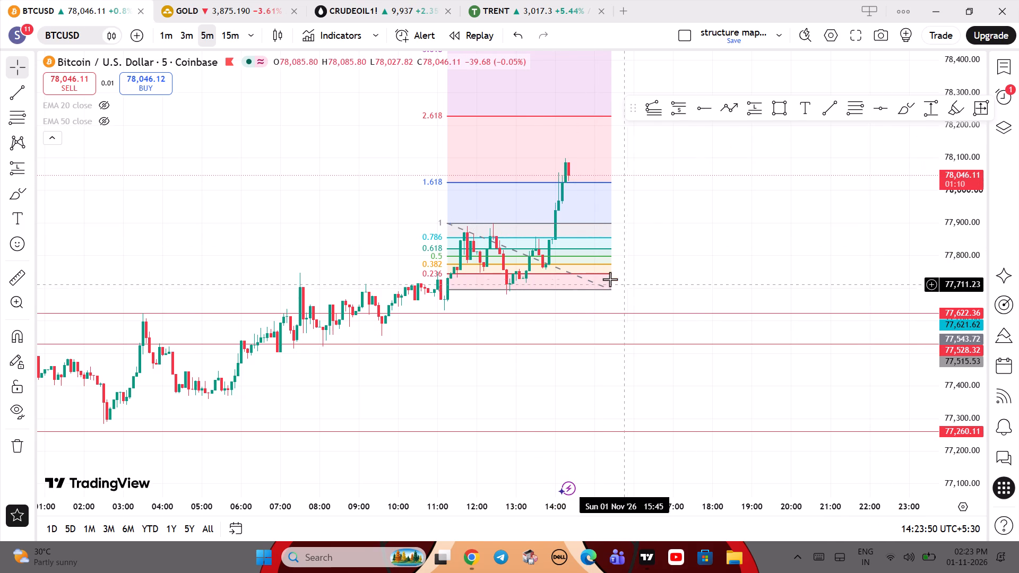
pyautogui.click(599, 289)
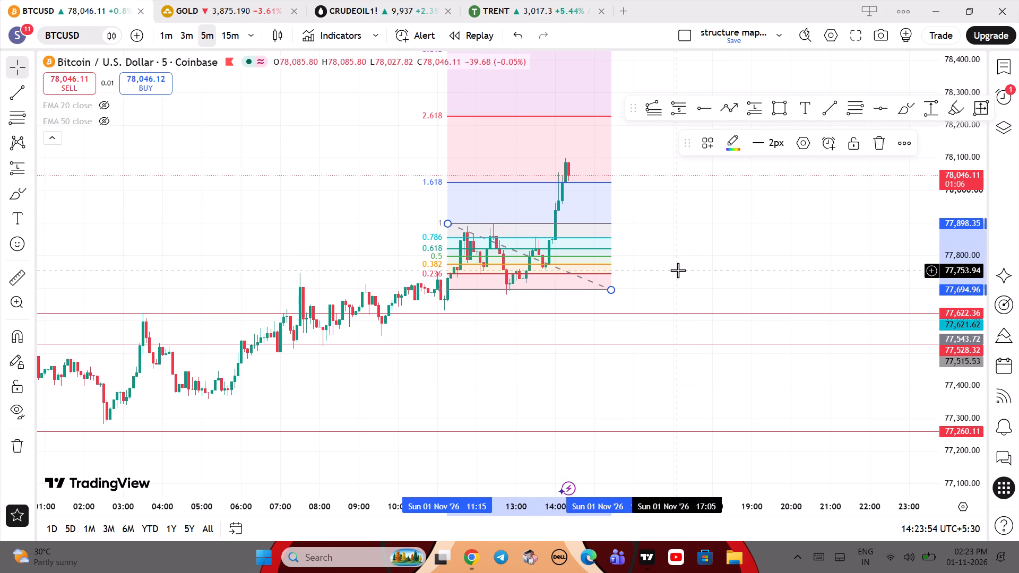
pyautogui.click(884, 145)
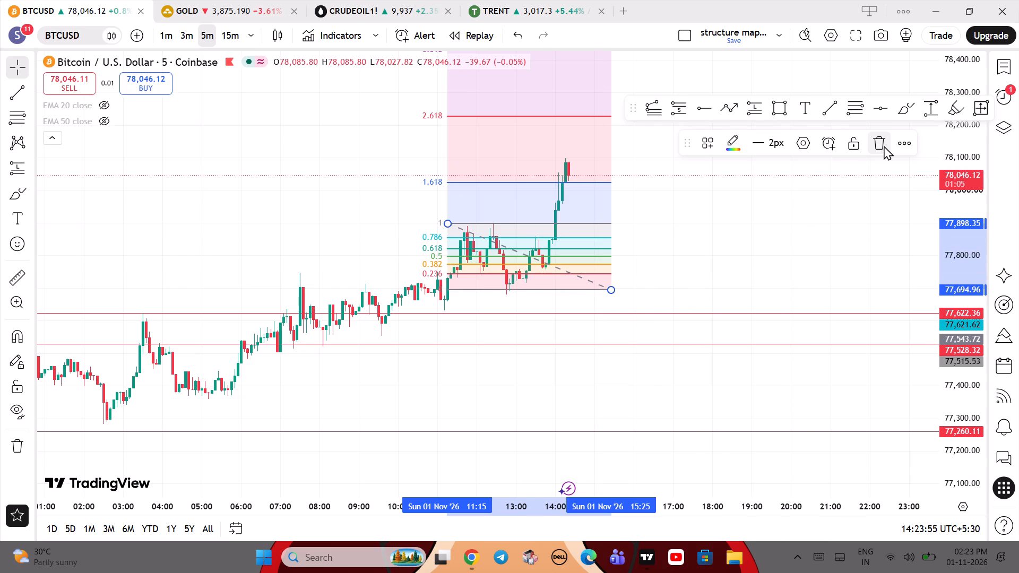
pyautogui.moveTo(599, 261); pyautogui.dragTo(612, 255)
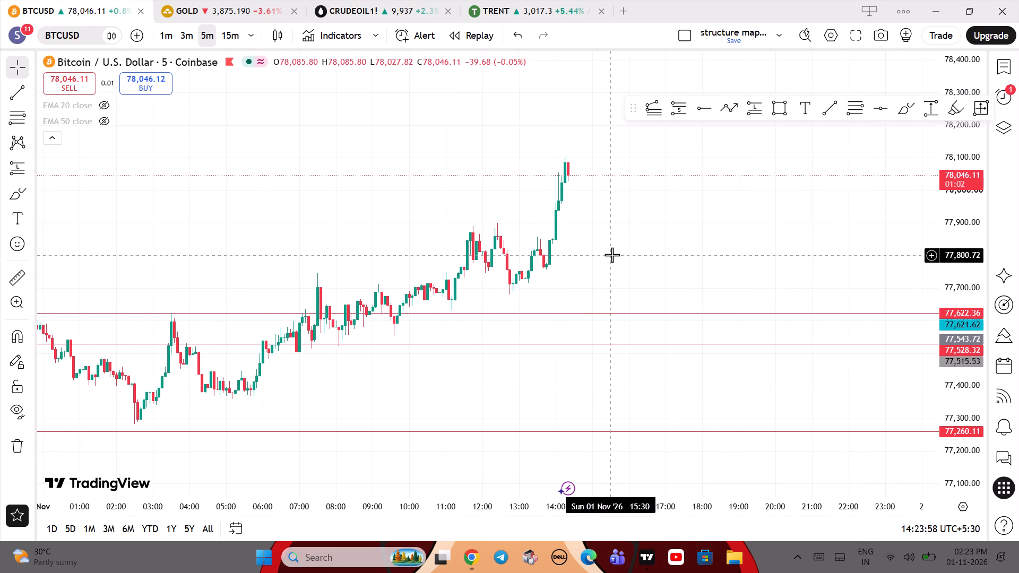
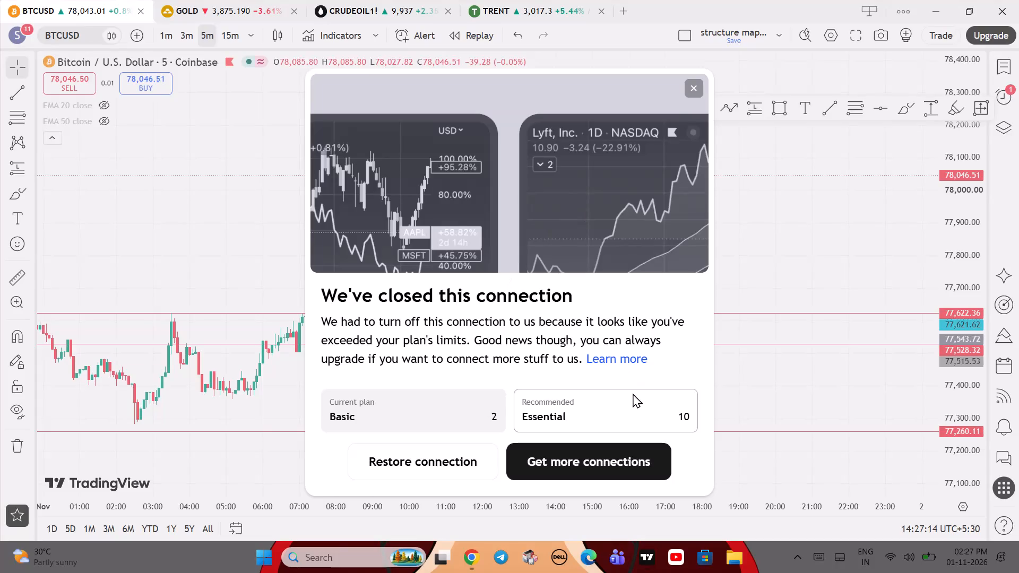
# Restore the closed chart data connection.
pyautogui.click(464, 442)
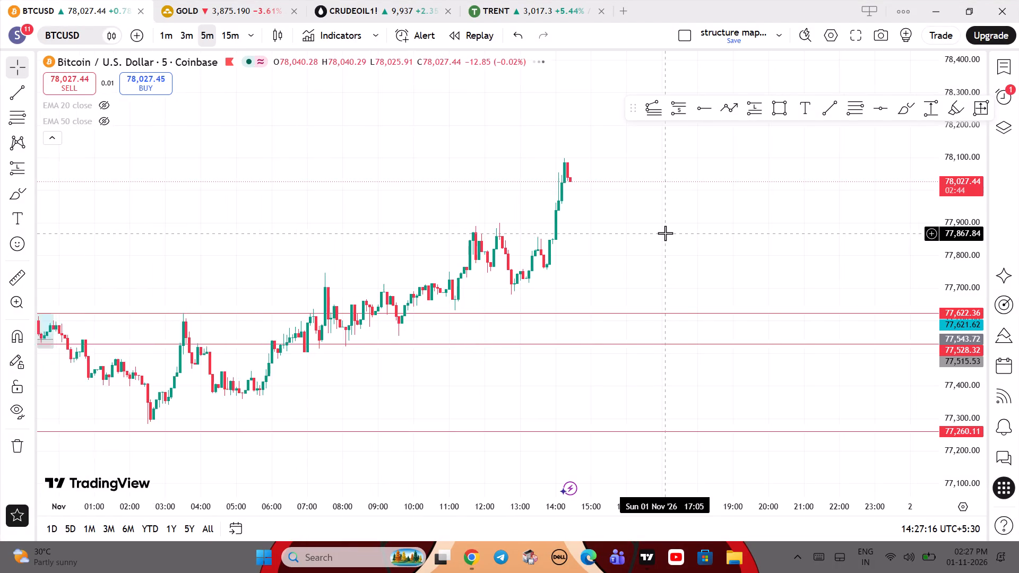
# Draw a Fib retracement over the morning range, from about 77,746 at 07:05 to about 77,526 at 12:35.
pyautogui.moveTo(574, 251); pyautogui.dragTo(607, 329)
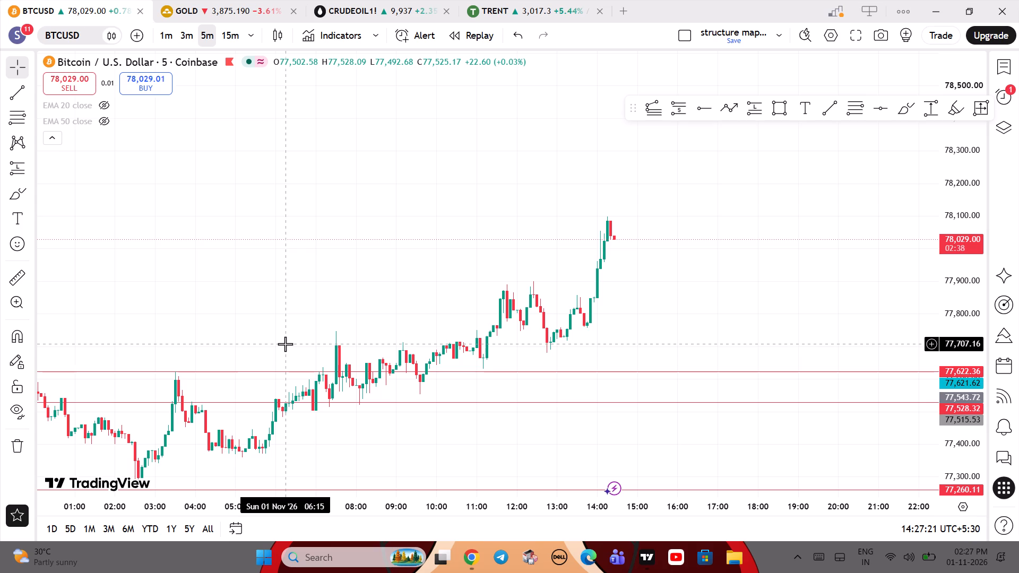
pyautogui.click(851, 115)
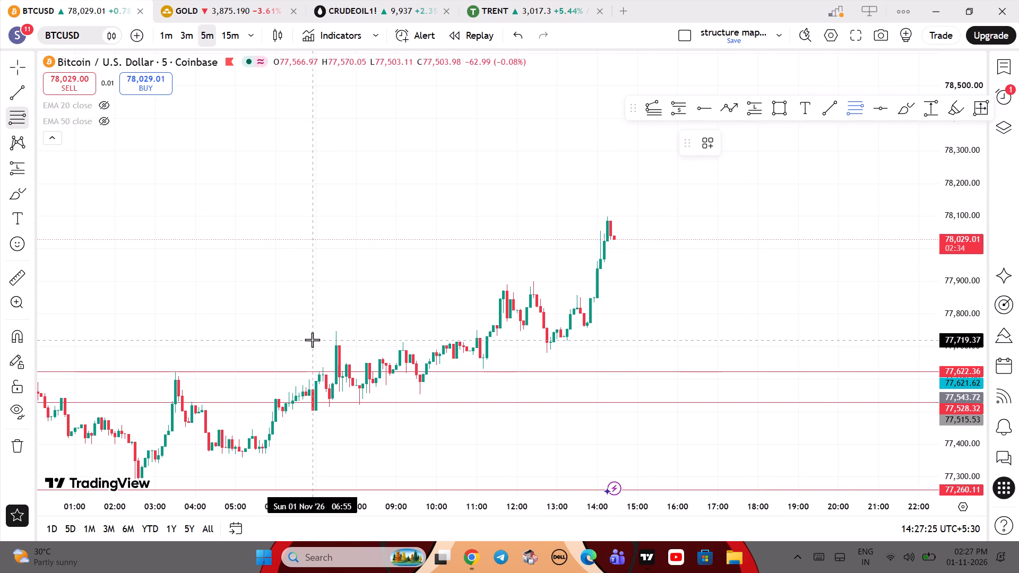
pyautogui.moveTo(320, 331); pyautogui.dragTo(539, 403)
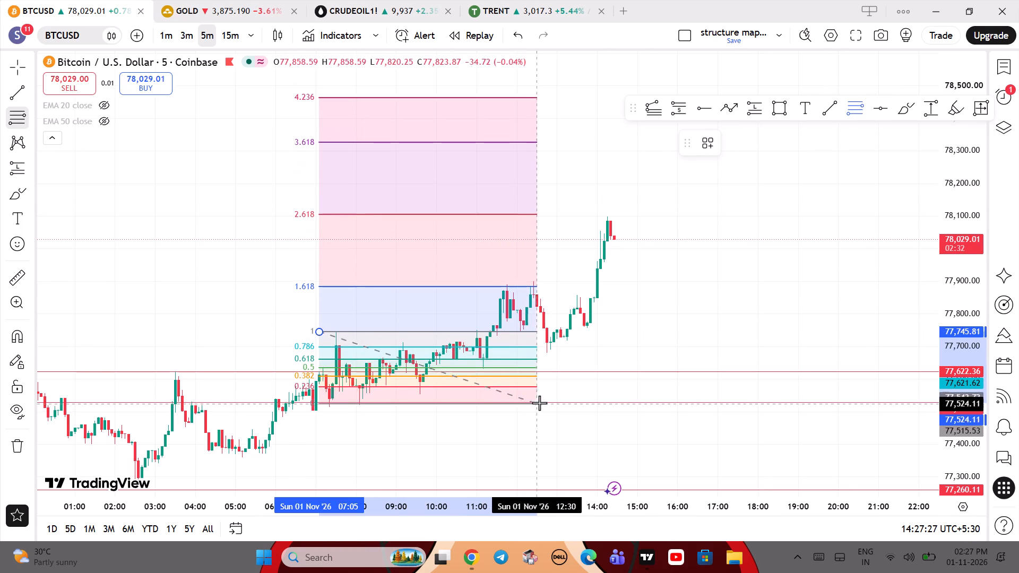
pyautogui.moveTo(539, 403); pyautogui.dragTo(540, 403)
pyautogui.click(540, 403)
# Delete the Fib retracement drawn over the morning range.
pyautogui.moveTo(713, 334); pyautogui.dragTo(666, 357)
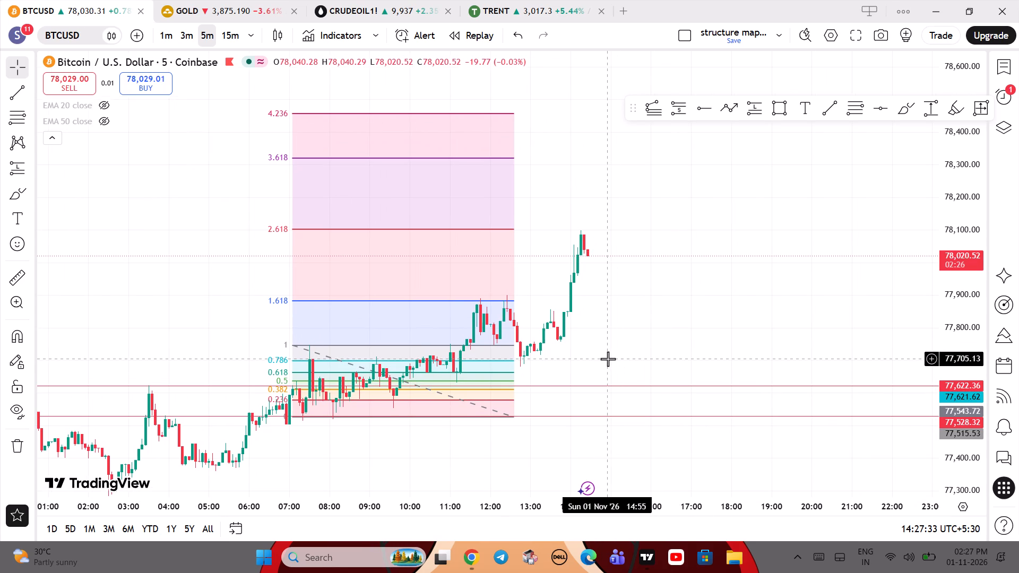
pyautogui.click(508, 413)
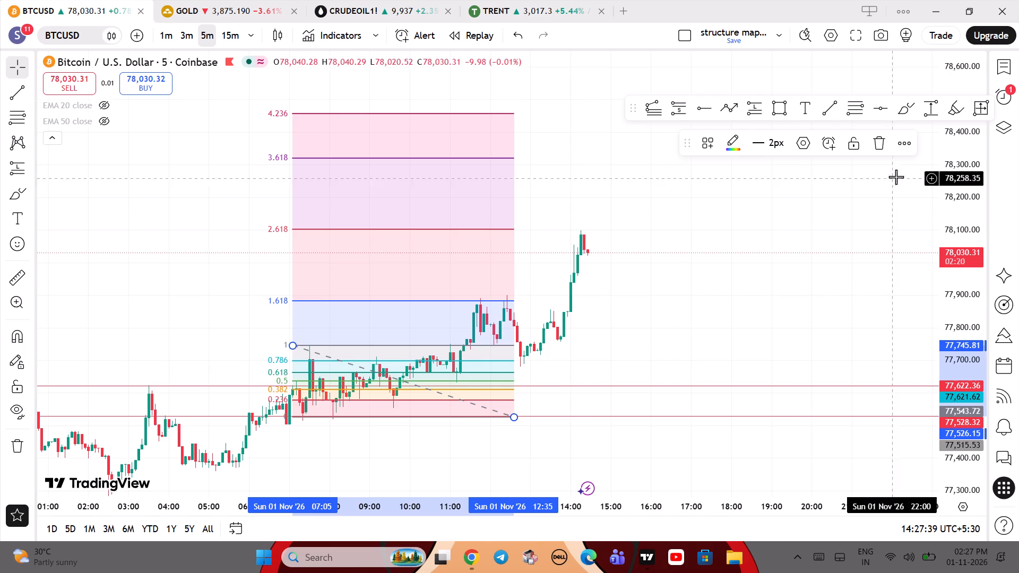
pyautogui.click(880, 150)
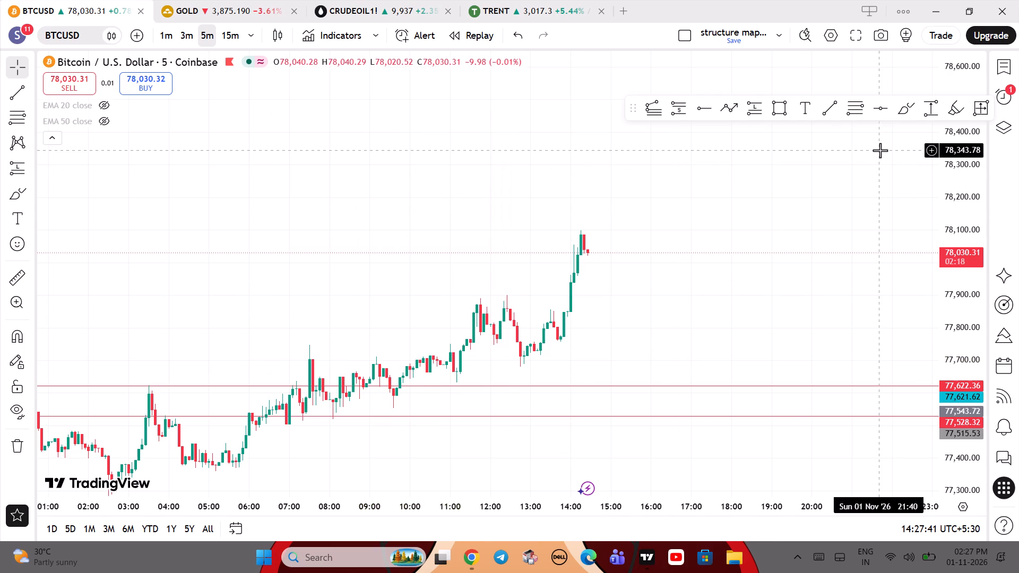
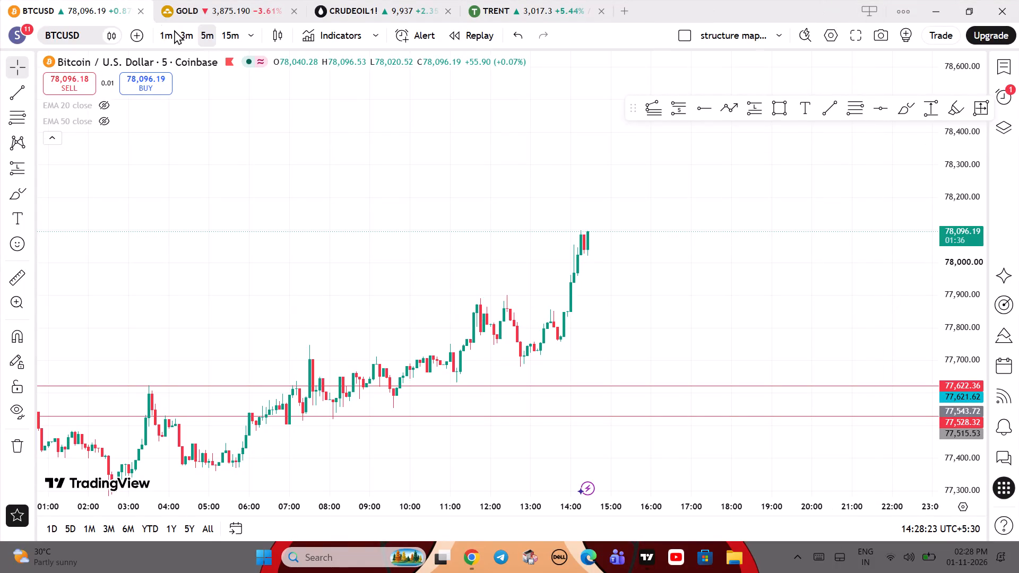
# Switch to the GOLD chart, restore its closed data connection and review the recent 5-minute price action.
pyautogui.click(248, 0)
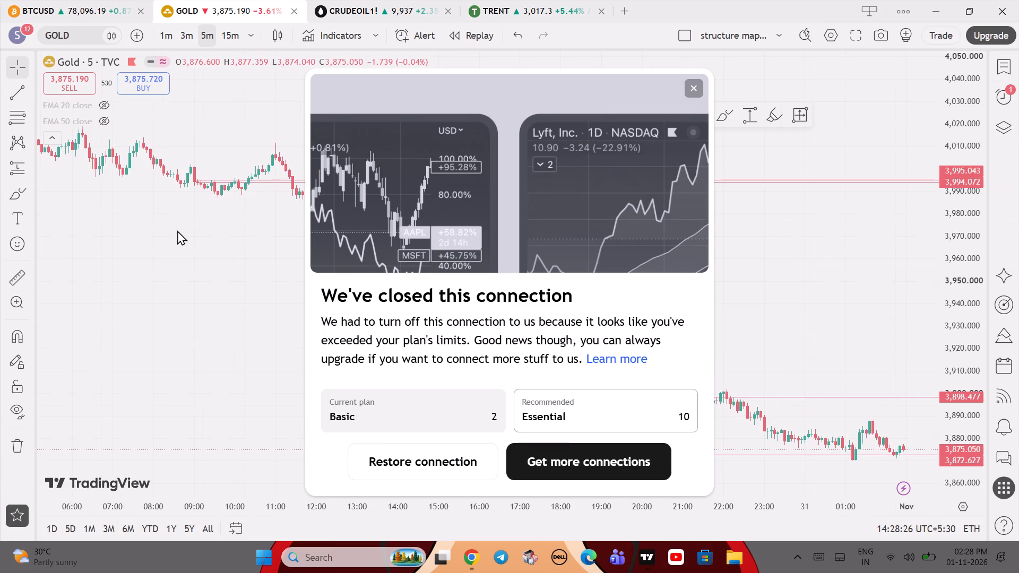
pyautogui.click(405, 468)
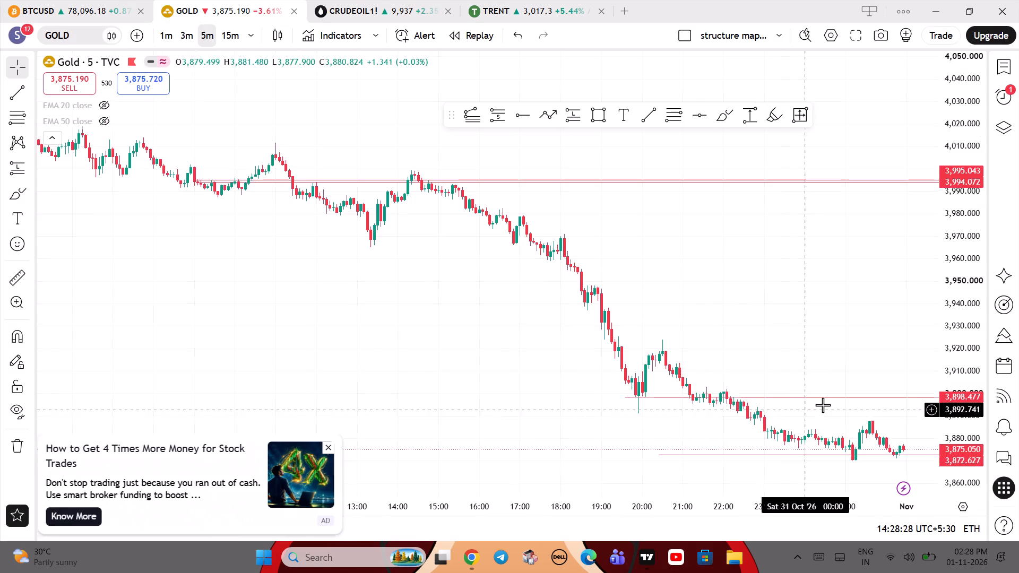
pyautogui.moveTo(861, 333); pyautogui.dragTo(495, 275)
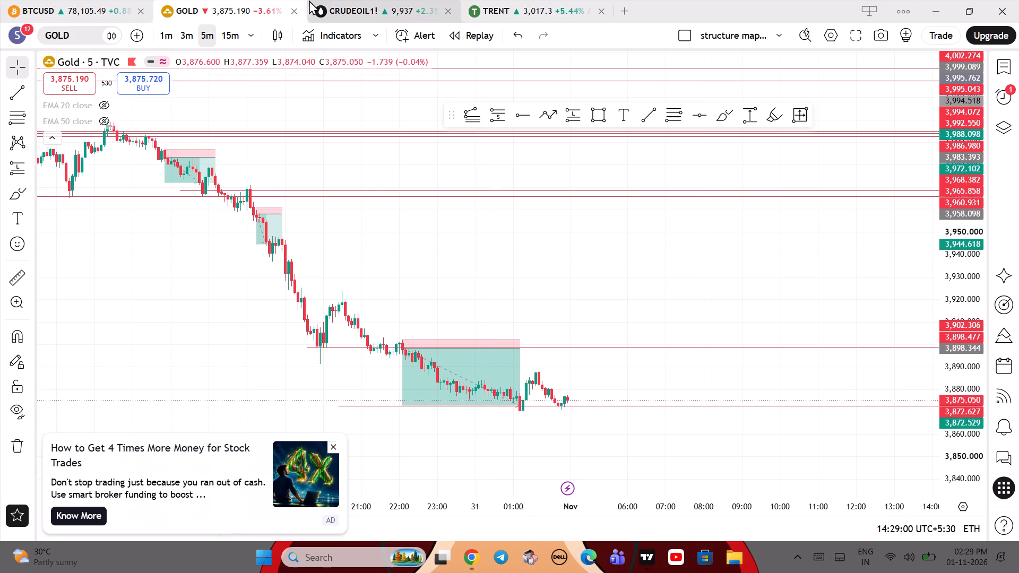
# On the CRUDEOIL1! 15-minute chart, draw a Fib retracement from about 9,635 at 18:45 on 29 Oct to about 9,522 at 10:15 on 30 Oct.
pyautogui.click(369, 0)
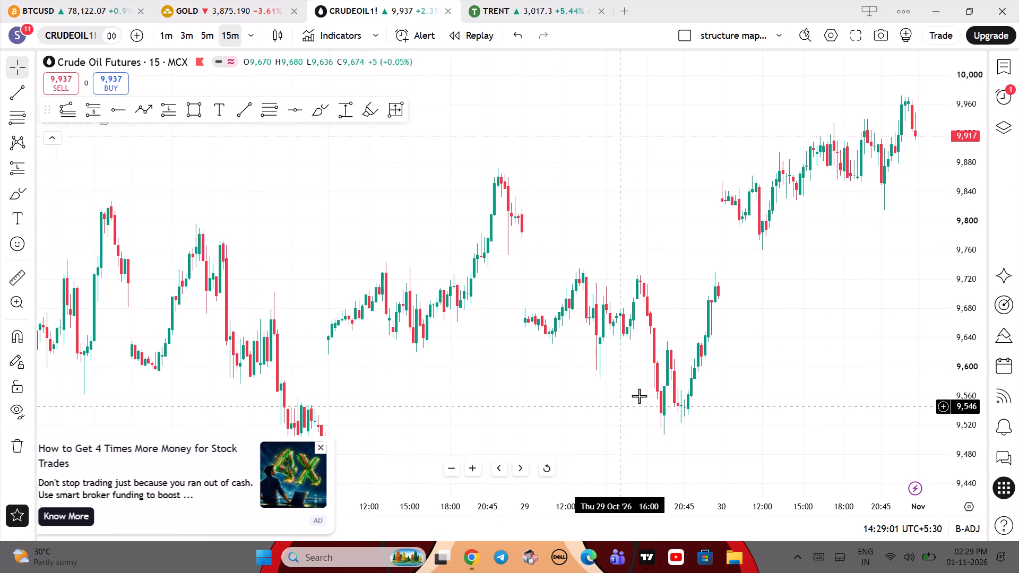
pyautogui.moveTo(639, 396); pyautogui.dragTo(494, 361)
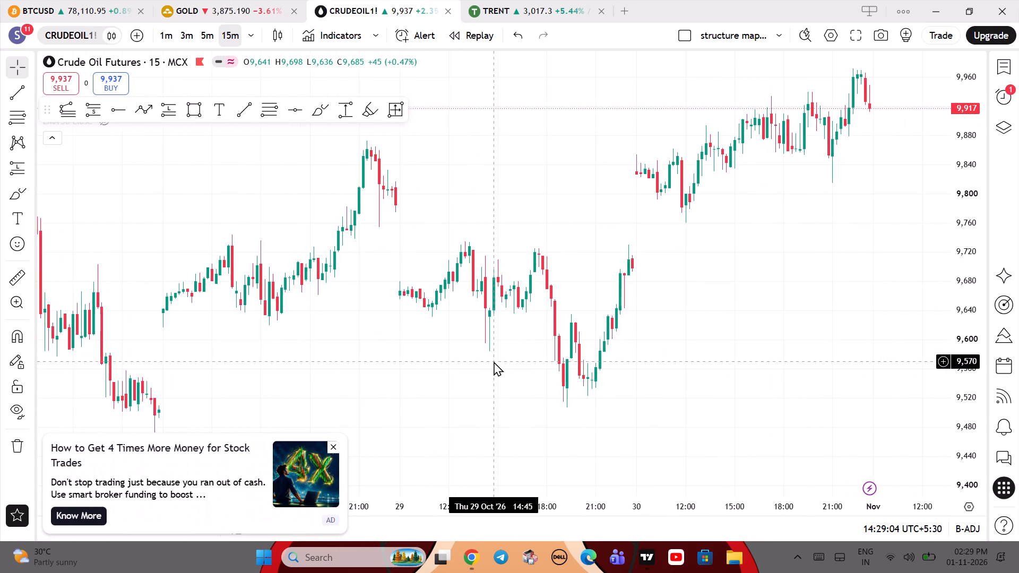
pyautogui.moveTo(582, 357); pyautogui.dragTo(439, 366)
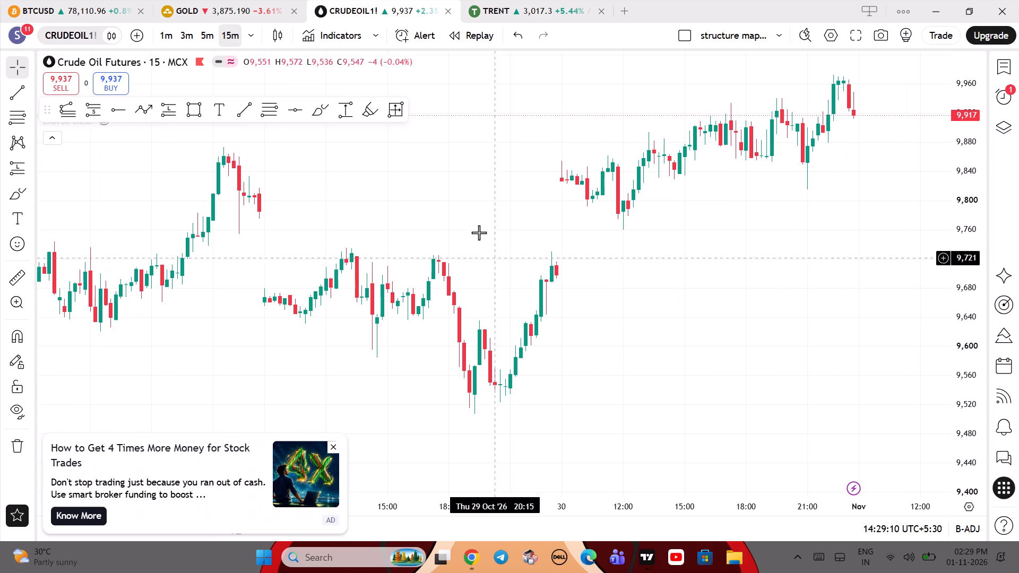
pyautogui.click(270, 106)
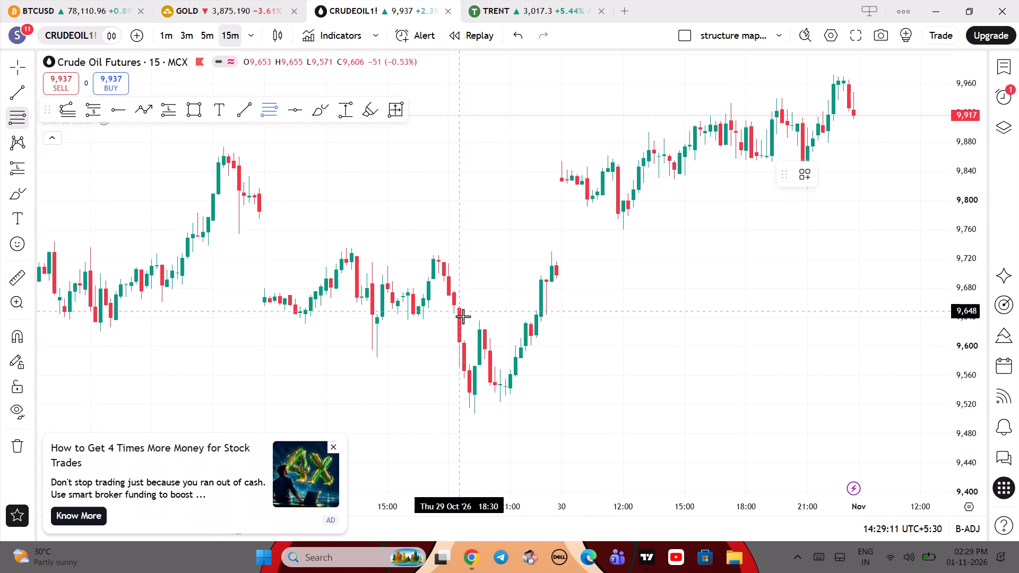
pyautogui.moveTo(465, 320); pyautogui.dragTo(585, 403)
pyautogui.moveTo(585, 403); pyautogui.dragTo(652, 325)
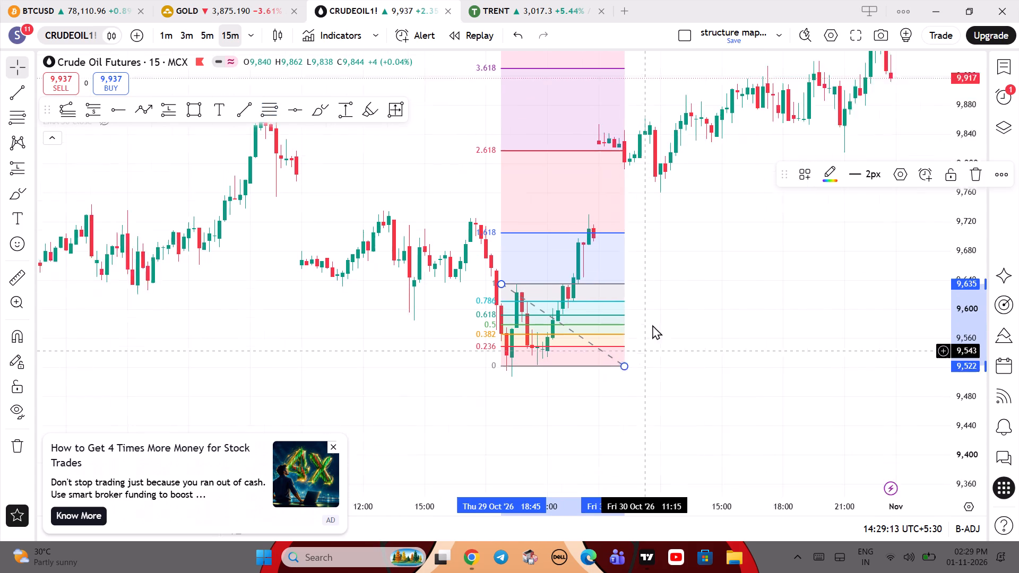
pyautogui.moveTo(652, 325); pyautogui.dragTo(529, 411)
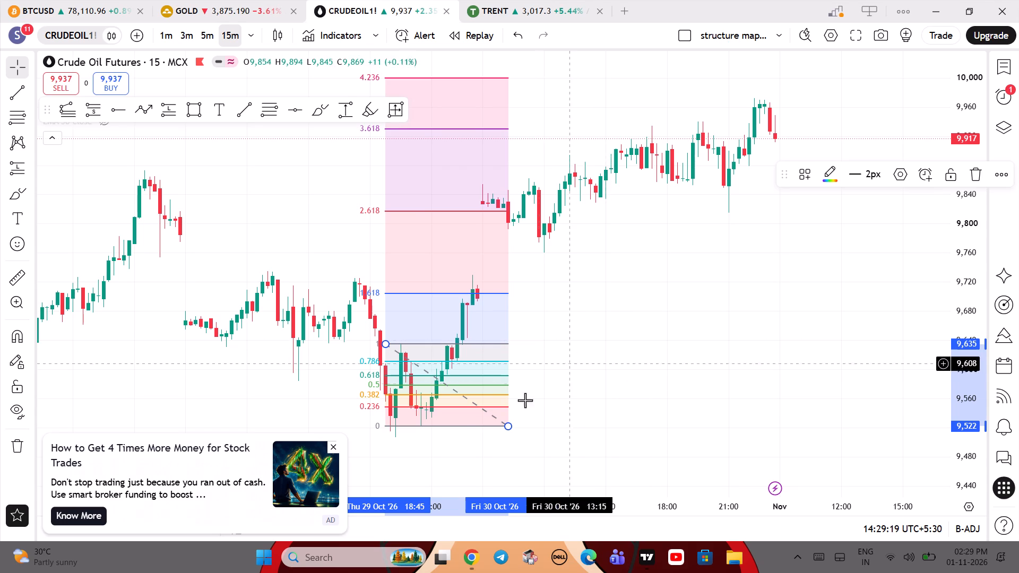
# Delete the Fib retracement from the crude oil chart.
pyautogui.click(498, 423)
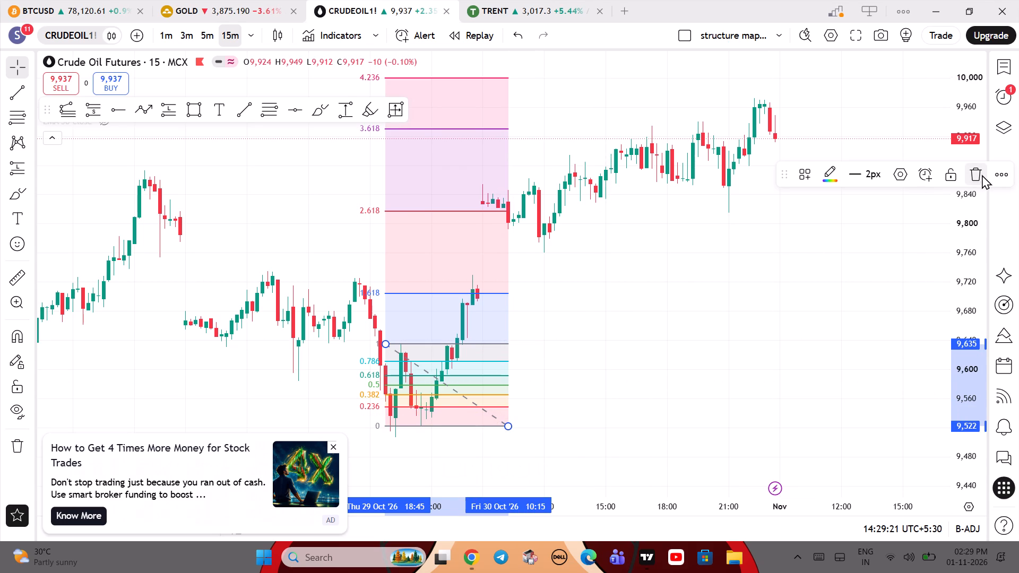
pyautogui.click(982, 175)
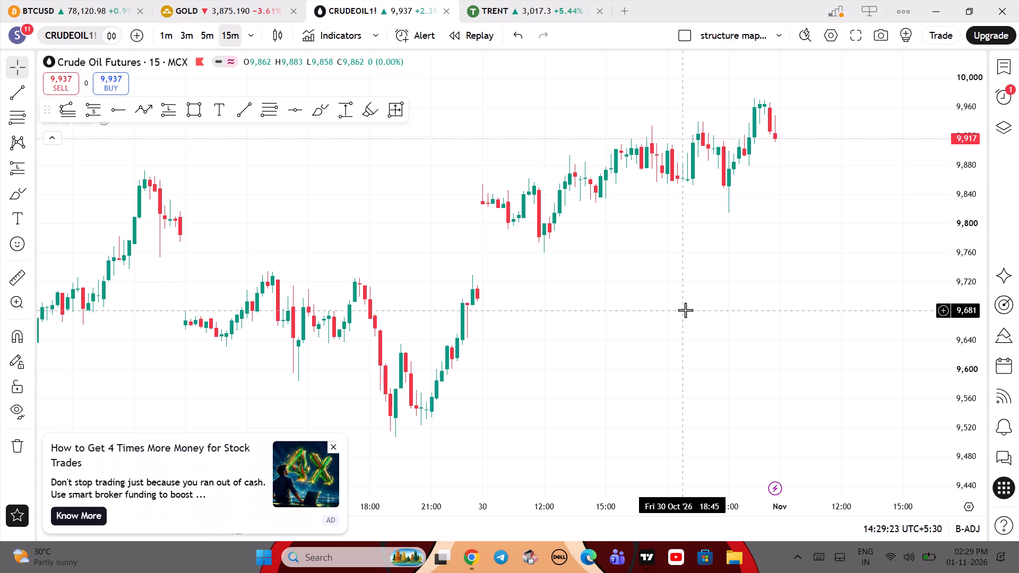
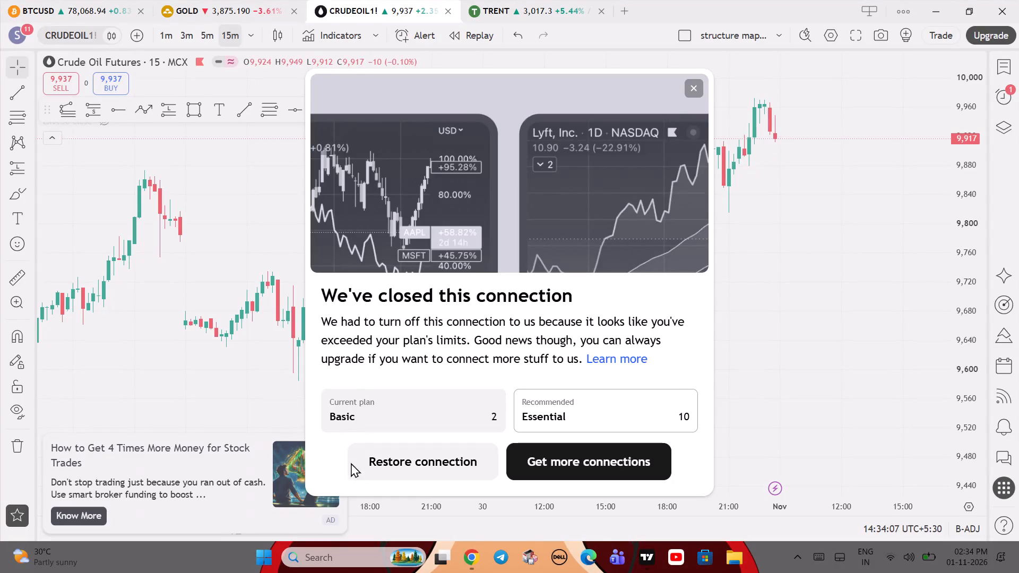
# Restore the closed data connection on the CRUDEOIL1! chart and dismiss the advertisement covering it.
pyautogui.doubleClick(357, 461)
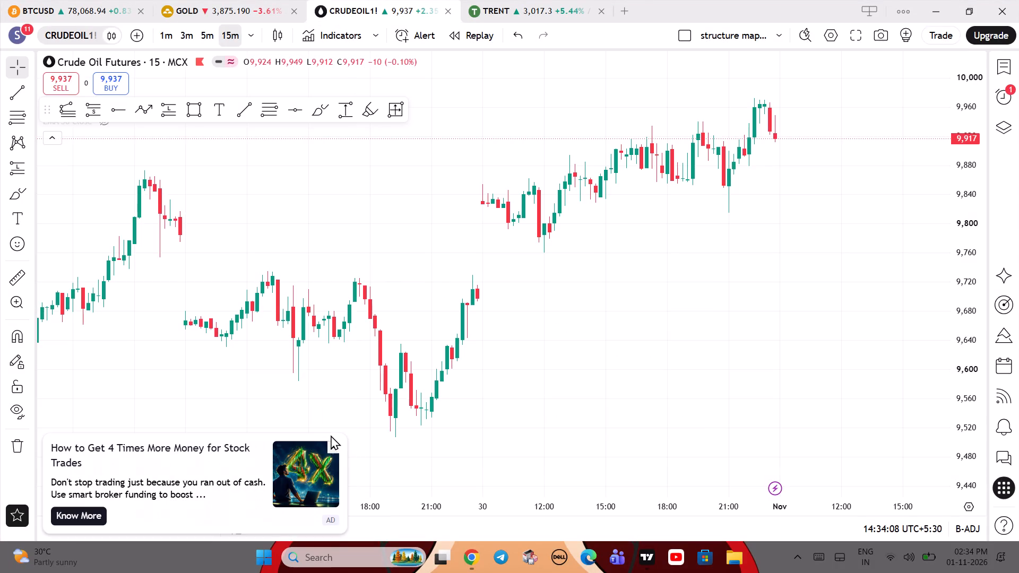
pyautogui.click(332, 446)
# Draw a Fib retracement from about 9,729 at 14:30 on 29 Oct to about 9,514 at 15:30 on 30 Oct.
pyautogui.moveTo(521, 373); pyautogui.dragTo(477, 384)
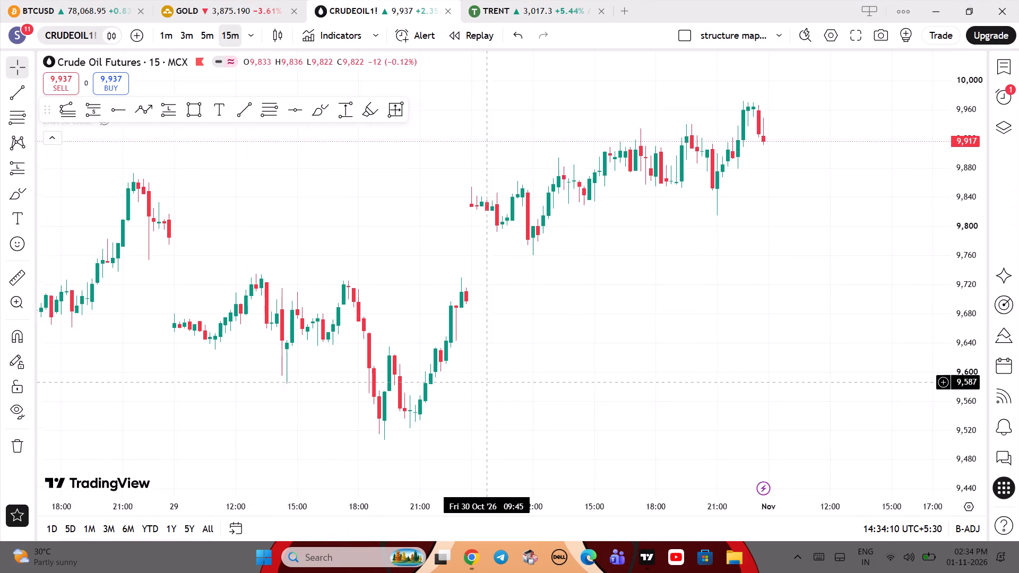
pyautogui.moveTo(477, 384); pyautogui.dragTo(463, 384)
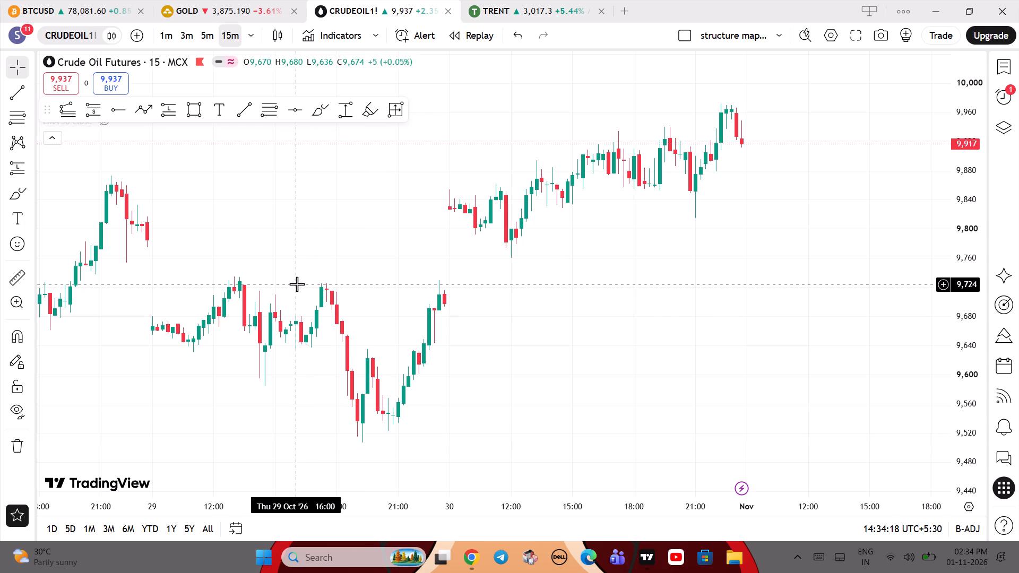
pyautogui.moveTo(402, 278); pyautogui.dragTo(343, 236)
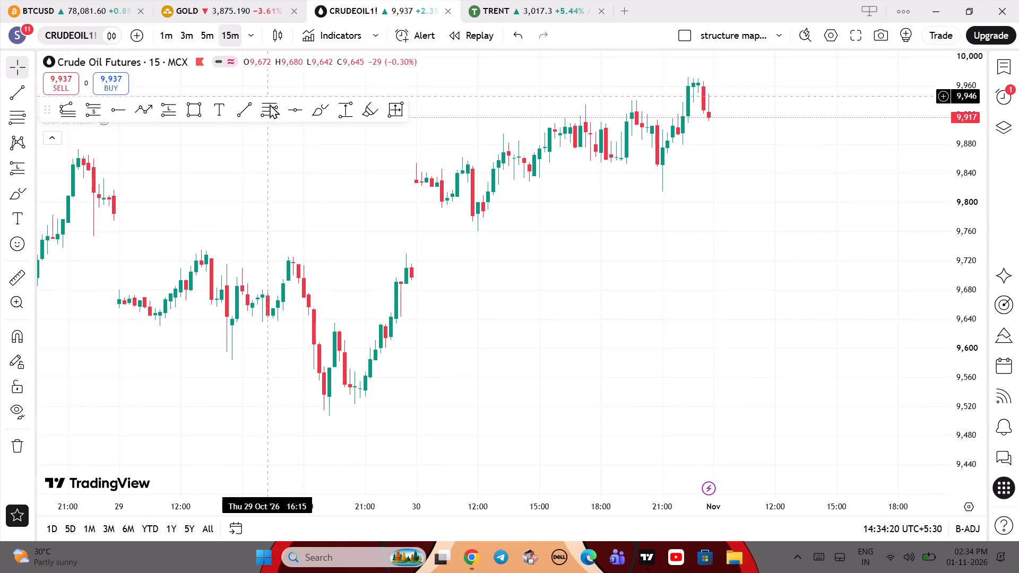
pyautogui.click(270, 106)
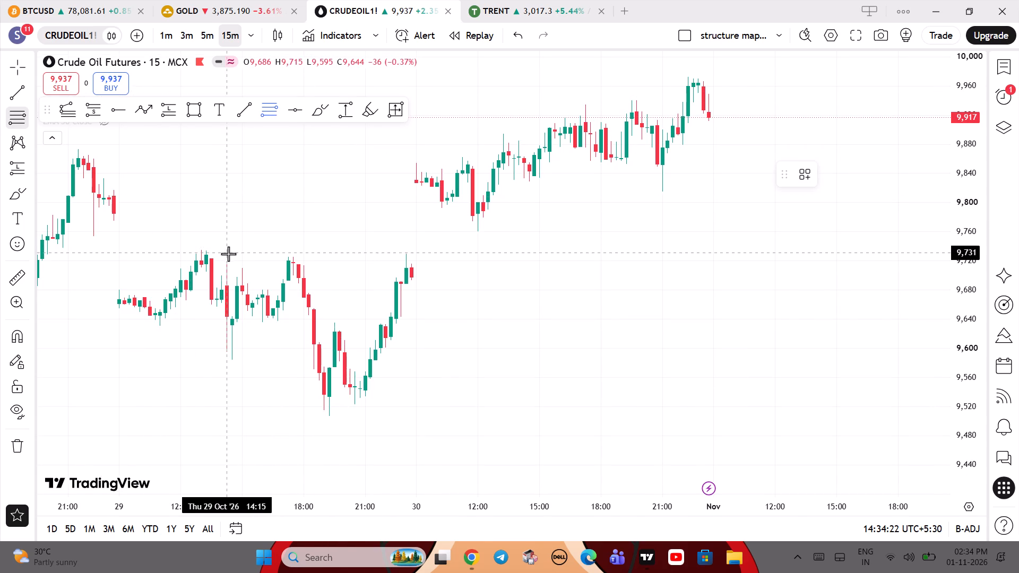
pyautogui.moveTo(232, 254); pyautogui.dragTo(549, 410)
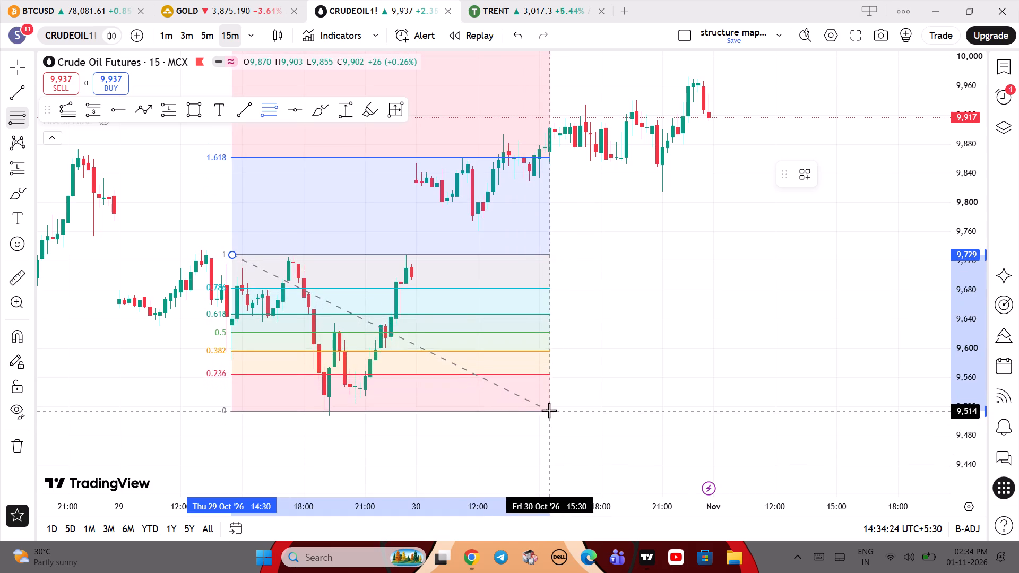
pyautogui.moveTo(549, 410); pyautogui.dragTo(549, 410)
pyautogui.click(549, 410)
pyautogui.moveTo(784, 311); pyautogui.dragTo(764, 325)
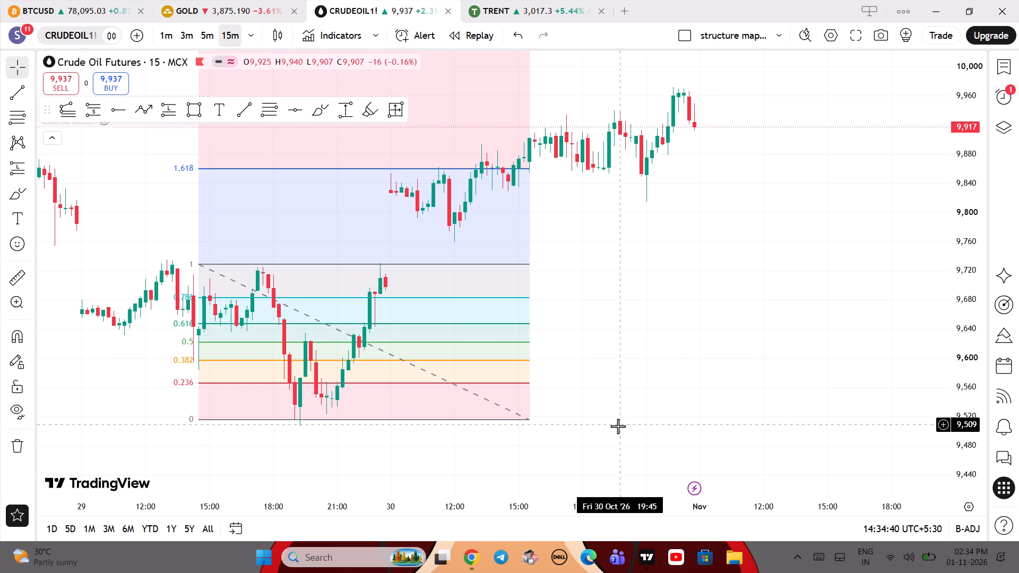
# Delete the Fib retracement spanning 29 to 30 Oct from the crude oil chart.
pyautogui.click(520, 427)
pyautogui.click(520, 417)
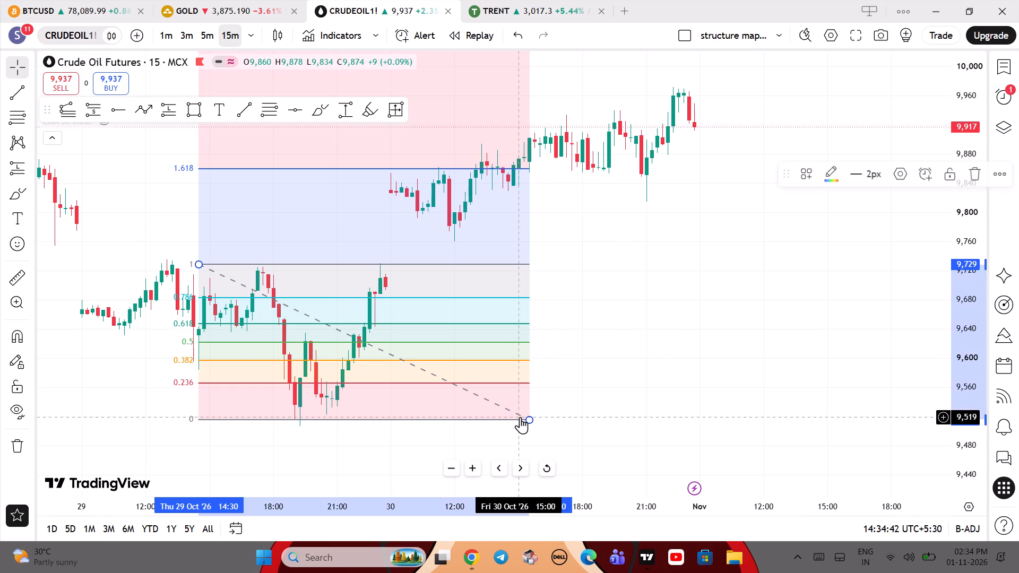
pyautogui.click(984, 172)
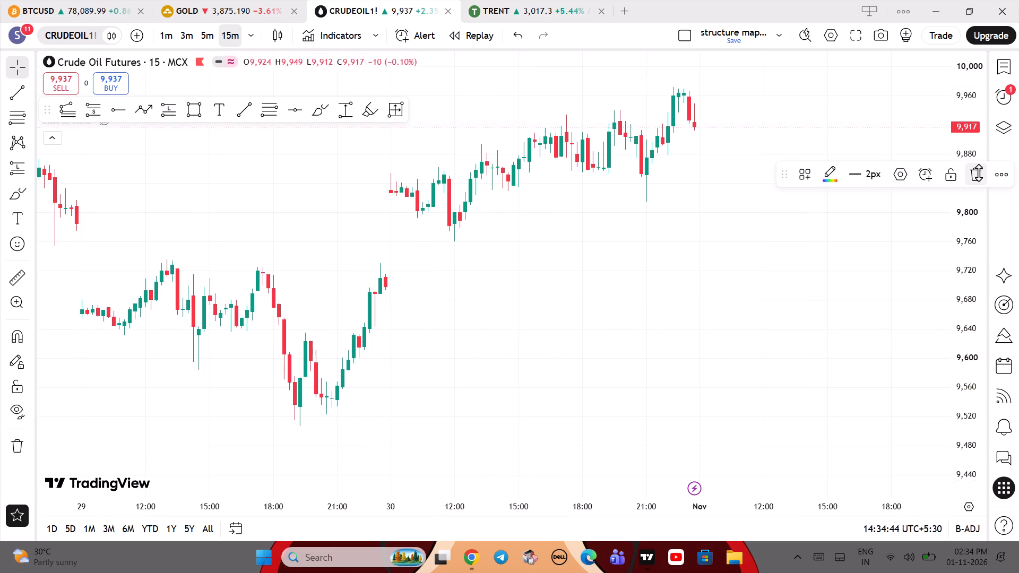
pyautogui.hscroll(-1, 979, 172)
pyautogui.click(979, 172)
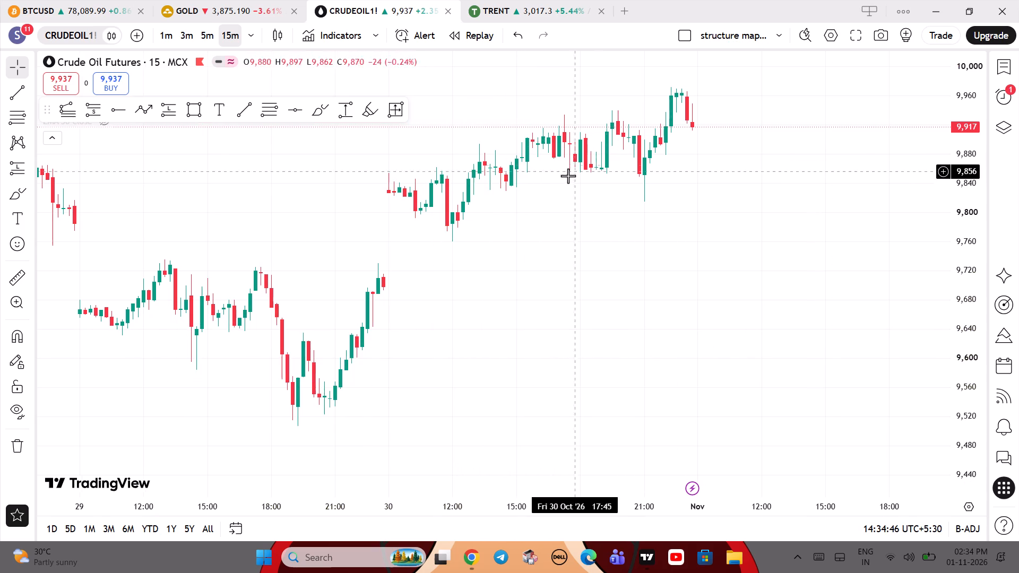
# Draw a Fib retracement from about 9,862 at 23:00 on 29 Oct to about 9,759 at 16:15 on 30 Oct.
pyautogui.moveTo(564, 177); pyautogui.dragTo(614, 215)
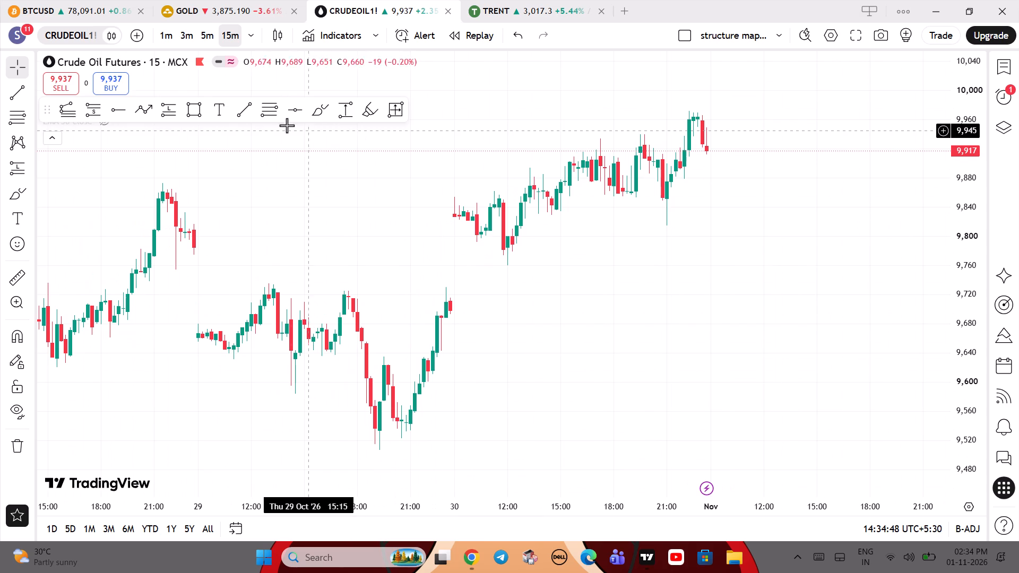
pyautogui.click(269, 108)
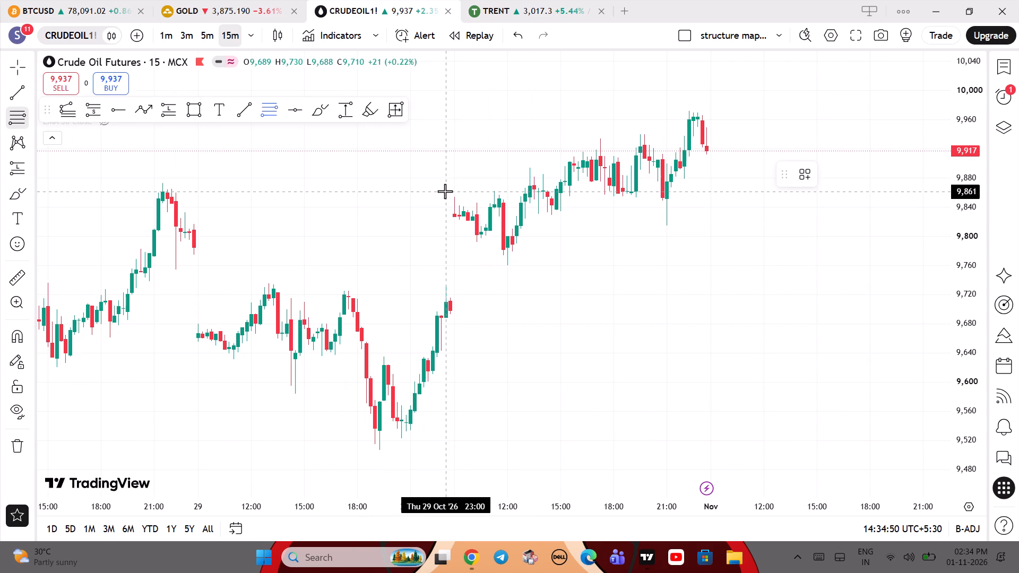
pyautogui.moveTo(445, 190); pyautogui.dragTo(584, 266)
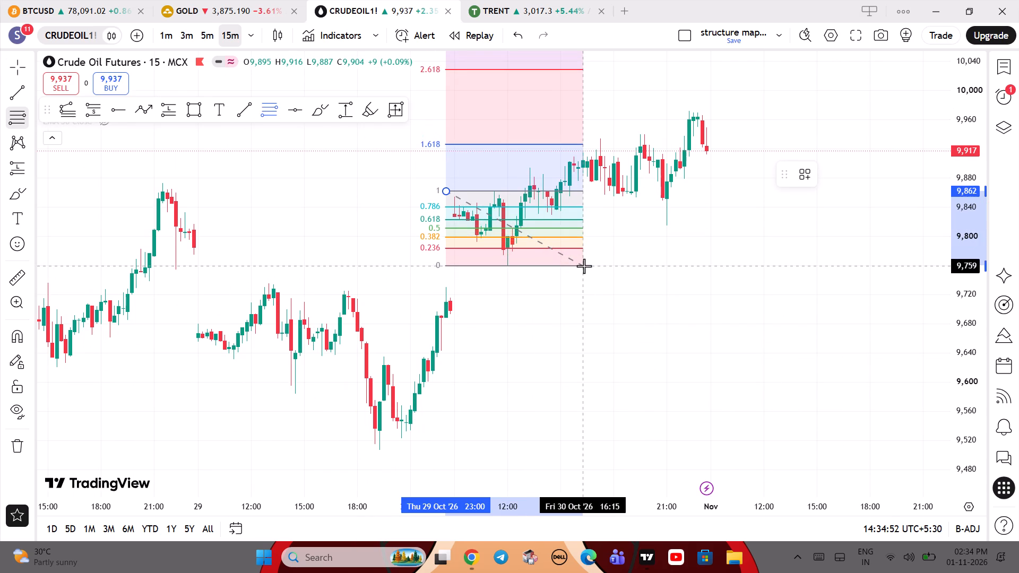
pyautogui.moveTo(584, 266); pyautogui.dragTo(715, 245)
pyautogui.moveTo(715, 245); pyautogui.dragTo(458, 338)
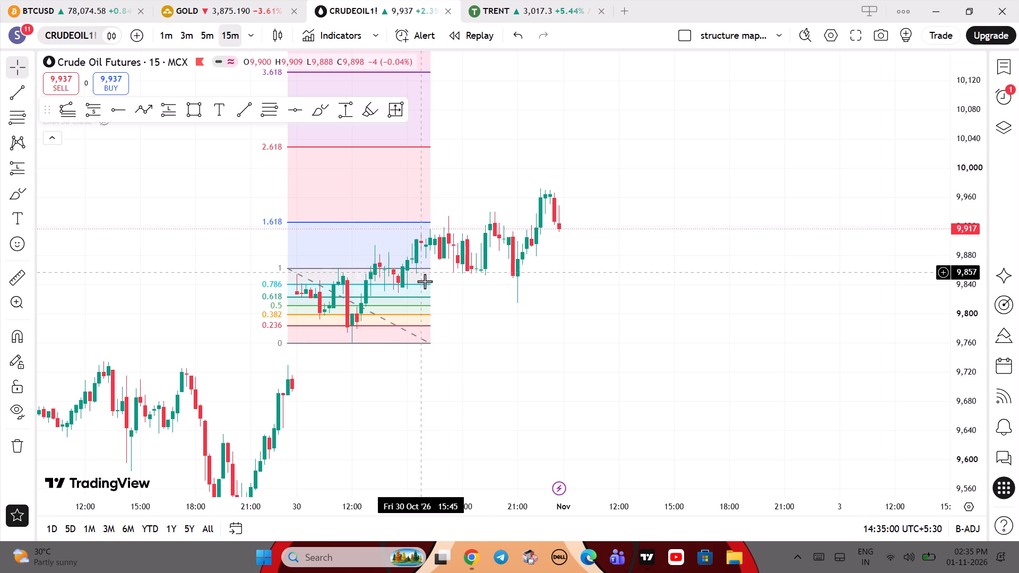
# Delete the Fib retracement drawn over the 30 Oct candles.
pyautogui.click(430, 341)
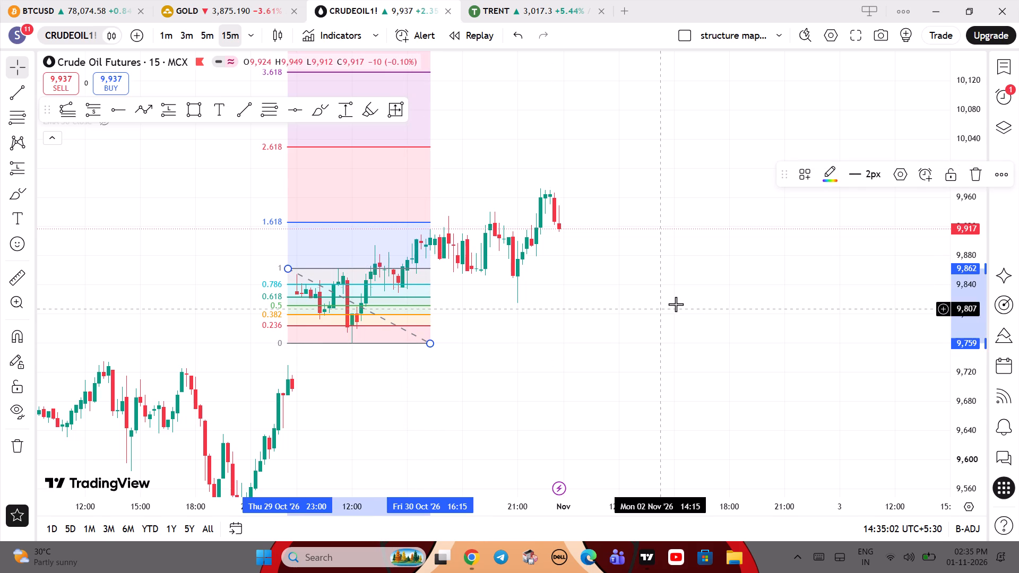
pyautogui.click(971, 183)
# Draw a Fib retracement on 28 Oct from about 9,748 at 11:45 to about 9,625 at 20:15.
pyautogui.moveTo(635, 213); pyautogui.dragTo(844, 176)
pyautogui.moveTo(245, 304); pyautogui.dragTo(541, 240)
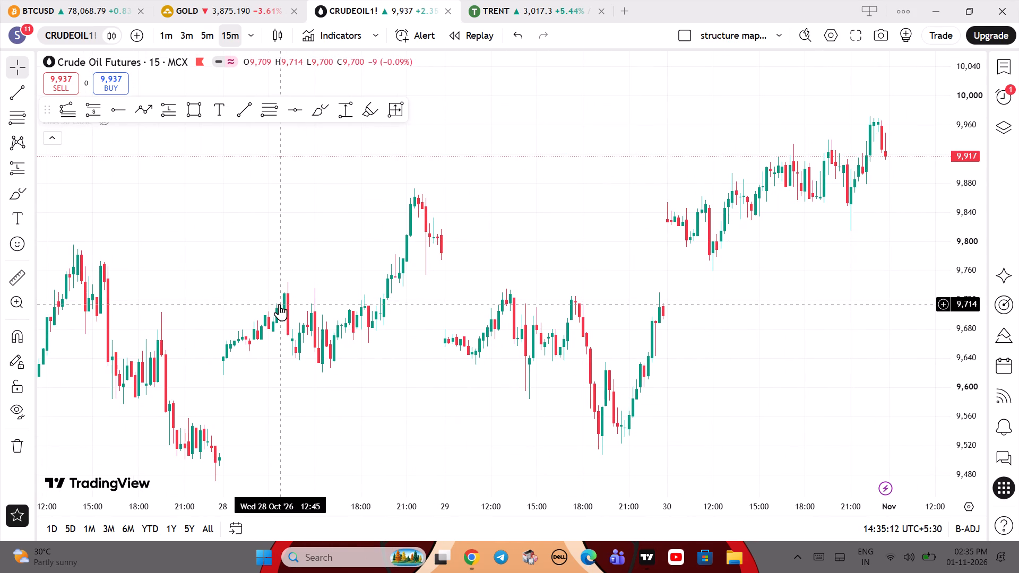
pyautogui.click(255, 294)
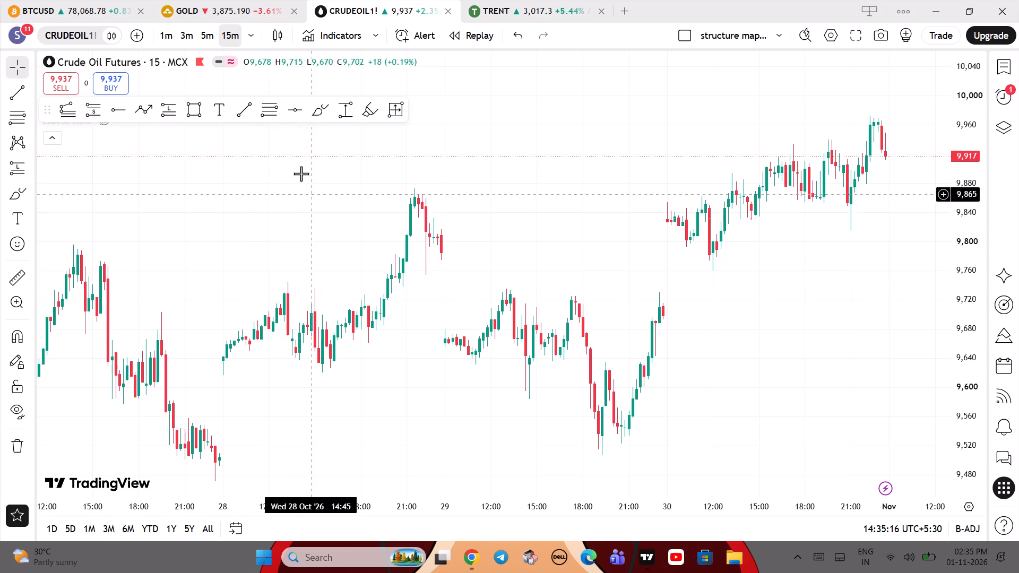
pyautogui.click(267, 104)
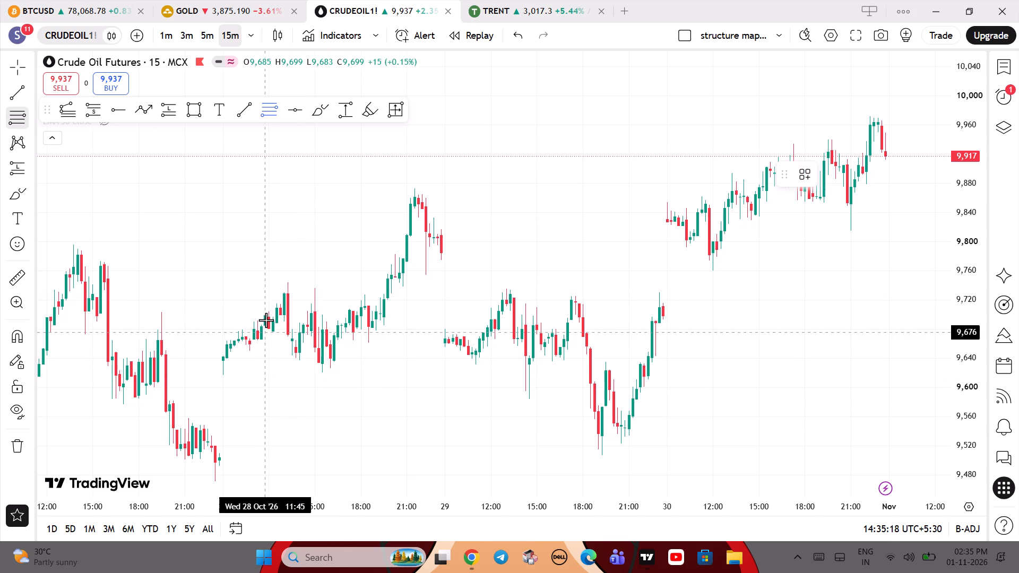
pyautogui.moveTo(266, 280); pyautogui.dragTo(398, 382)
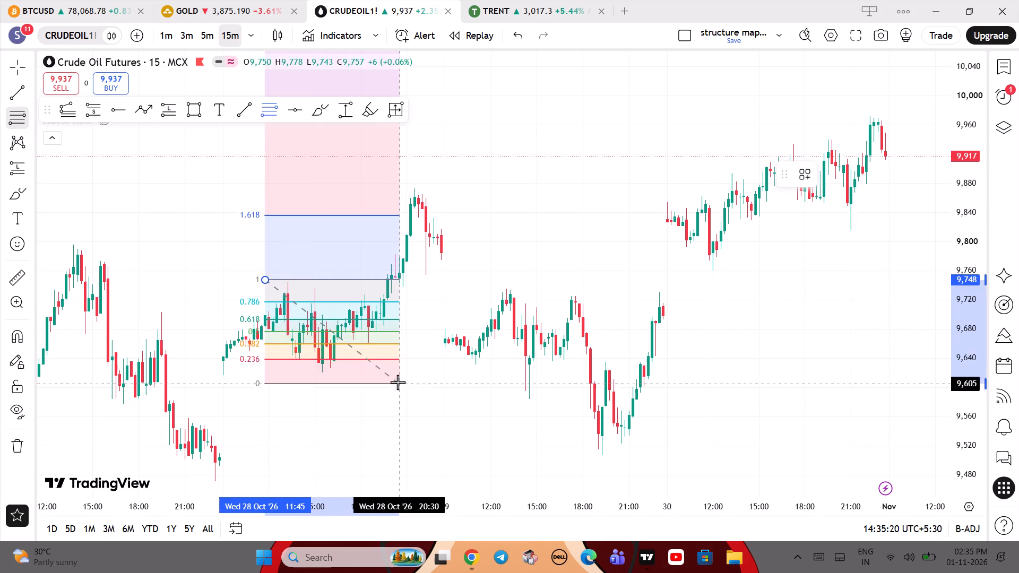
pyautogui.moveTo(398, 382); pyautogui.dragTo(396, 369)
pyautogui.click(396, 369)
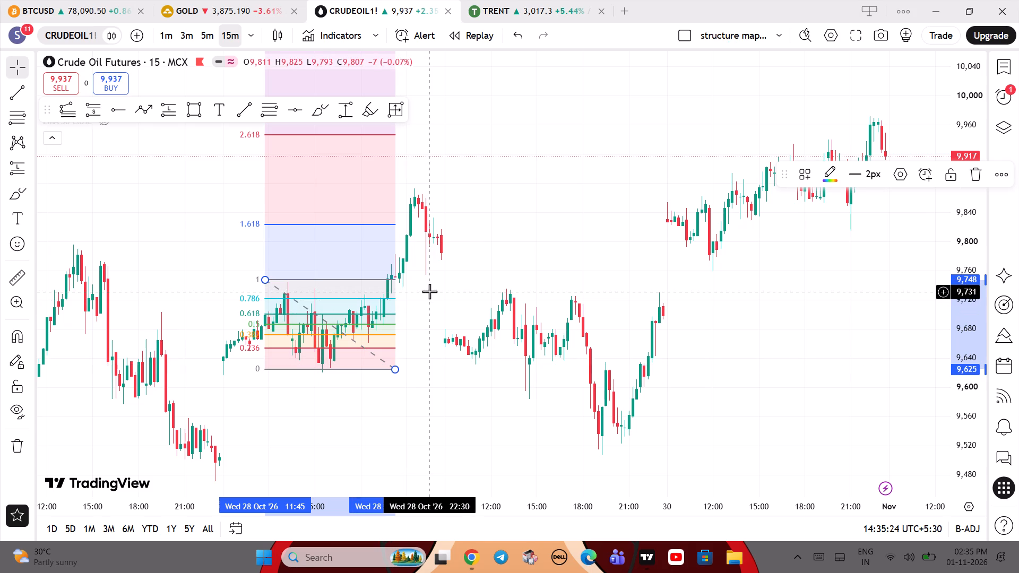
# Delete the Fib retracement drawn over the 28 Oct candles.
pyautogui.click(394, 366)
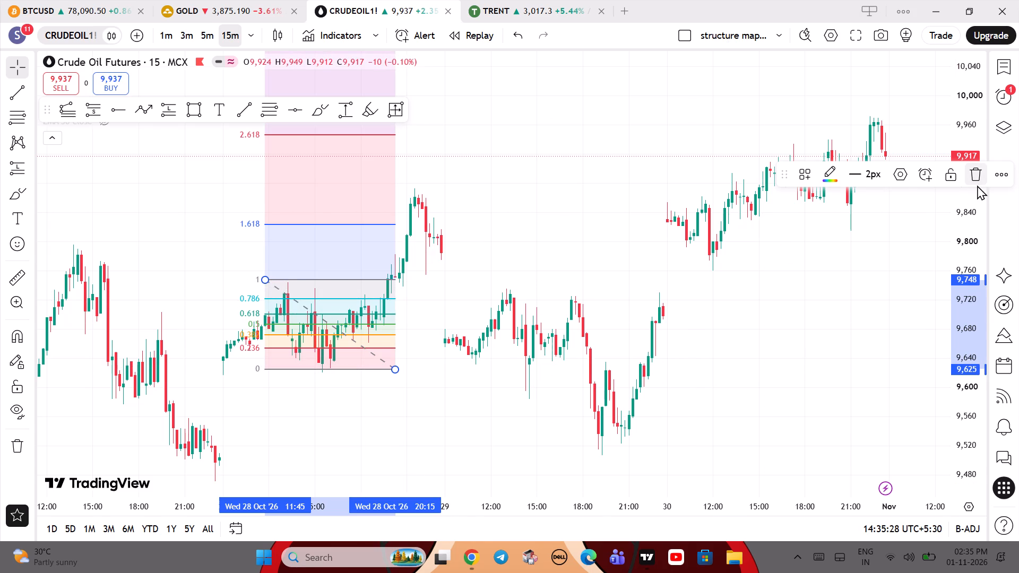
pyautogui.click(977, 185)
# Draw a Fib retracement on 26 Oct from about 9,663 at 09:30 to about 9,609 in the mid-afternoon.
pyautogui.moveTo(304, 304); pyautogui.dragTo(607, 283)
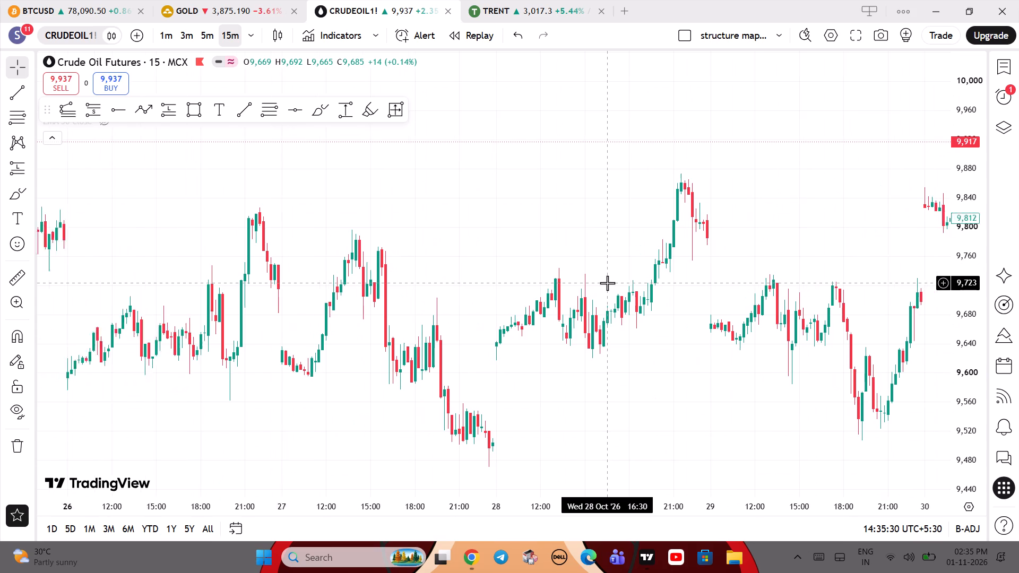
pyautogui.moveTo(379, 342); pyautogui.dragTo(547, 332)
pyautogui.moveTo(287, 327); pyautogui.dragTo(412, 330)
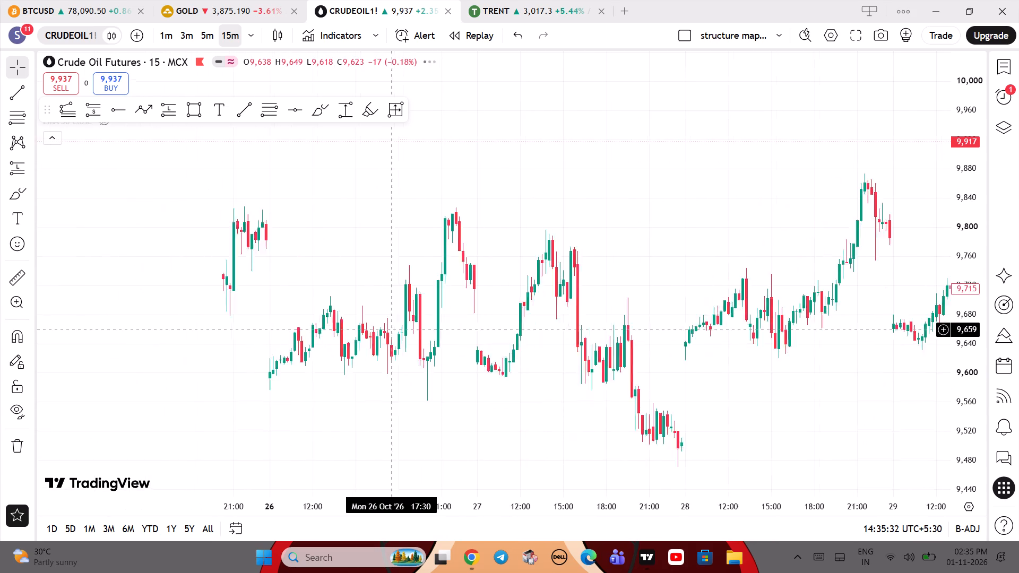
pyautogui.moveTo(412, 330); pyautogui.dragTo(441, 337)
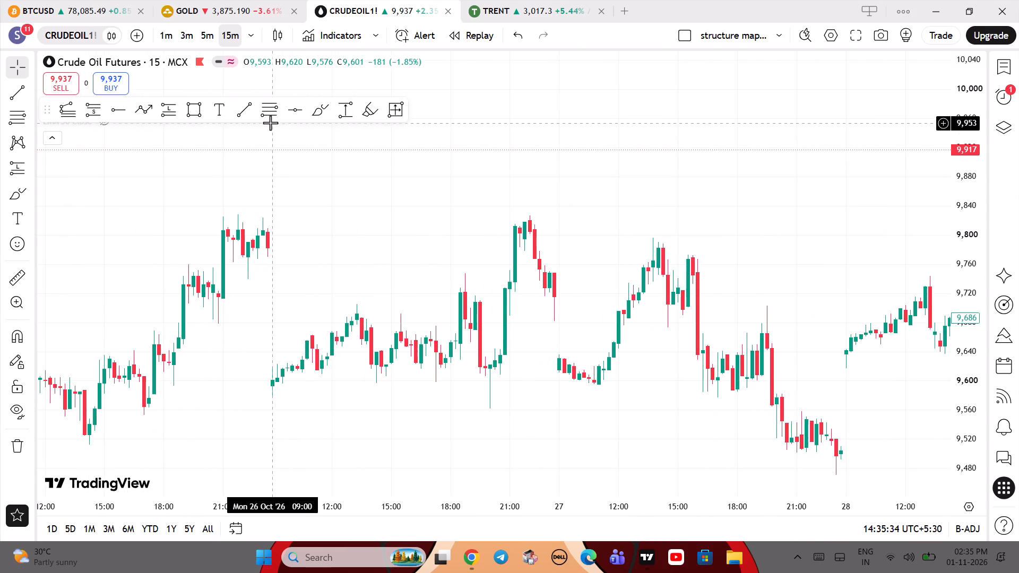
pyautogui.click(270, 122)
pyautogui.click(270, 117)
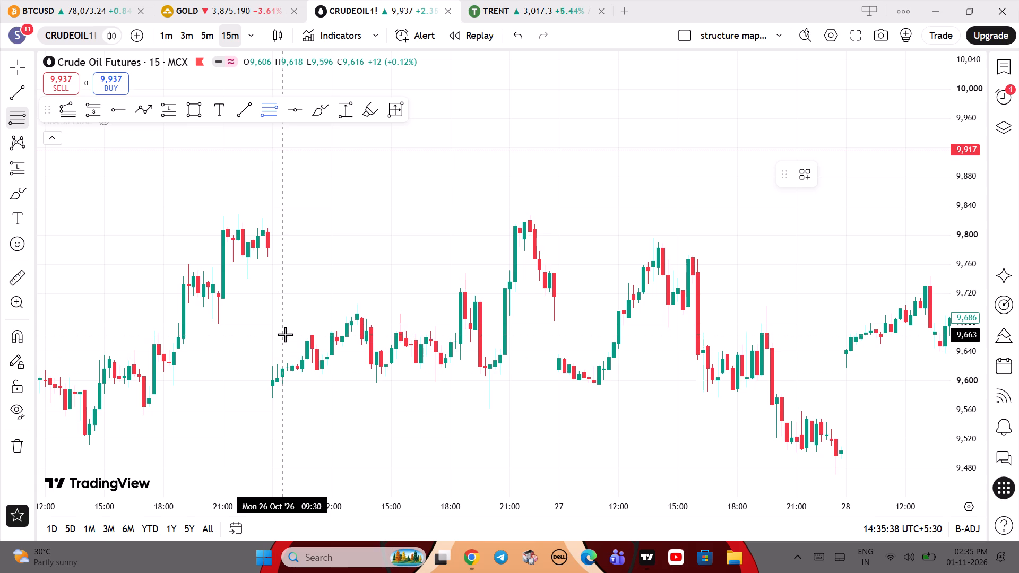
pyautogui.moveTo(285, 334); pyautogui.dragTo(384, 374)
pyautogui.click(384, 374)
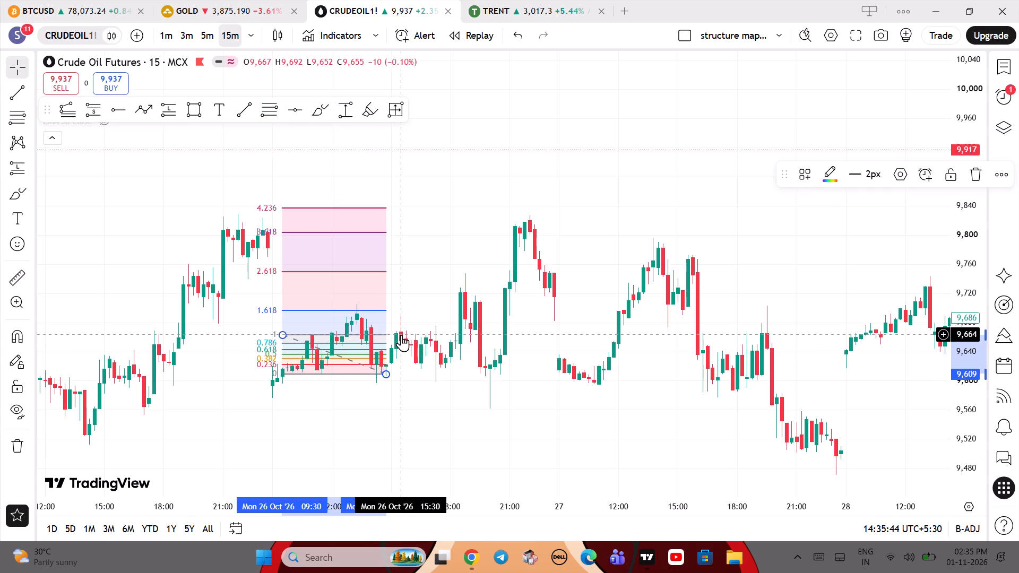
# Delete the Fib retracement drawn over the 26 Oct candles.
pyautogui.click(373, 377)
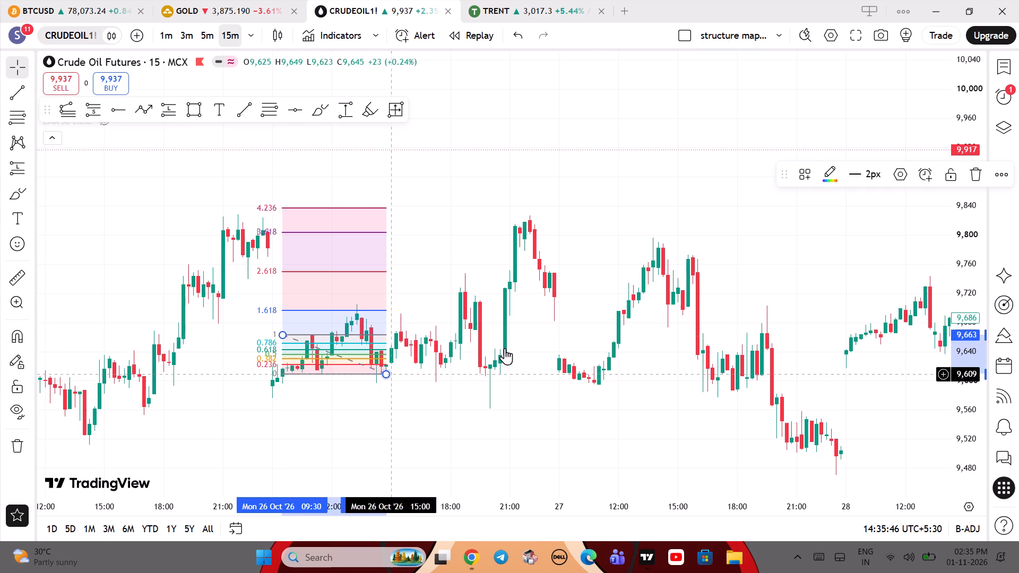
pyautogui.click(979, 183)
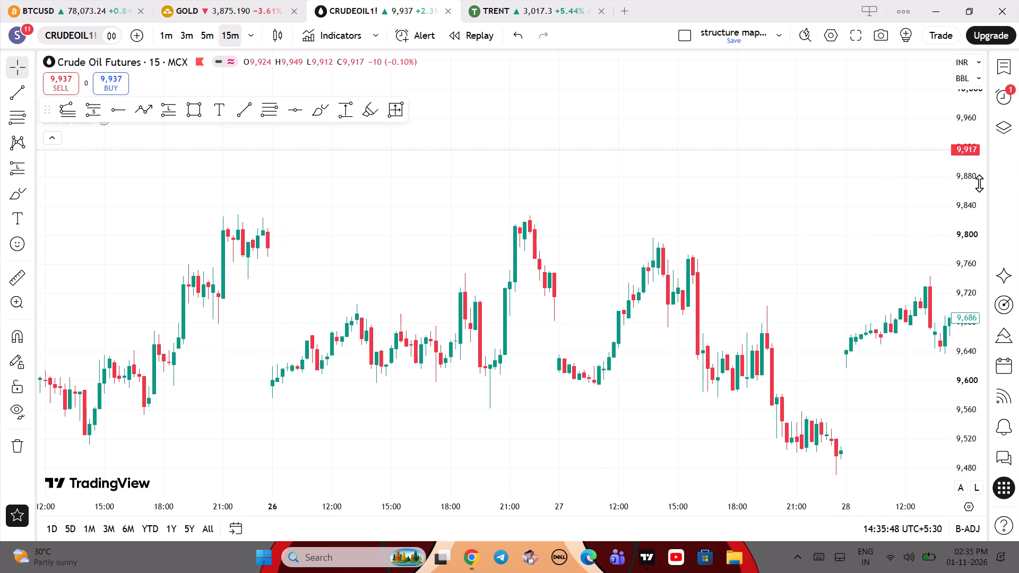
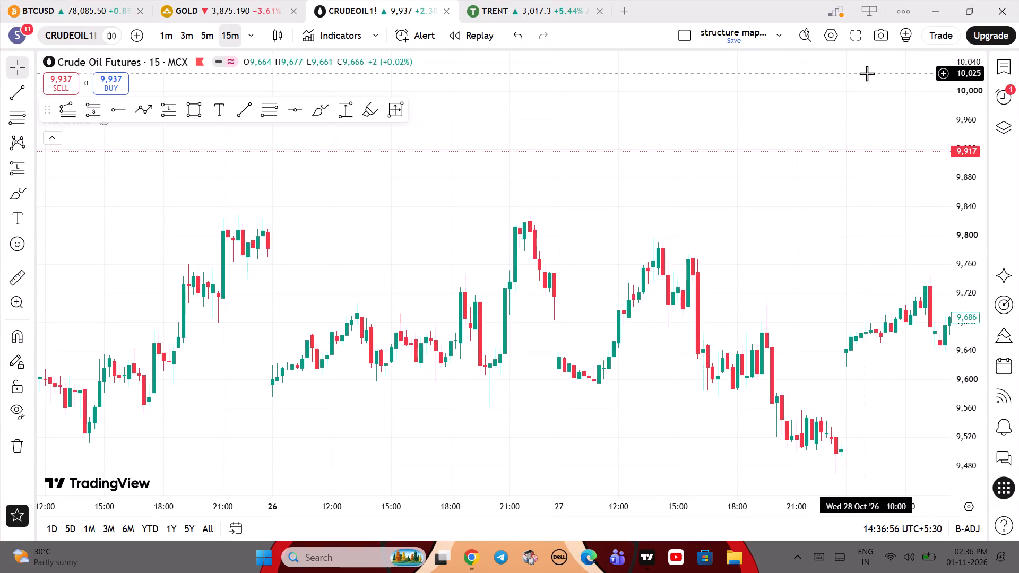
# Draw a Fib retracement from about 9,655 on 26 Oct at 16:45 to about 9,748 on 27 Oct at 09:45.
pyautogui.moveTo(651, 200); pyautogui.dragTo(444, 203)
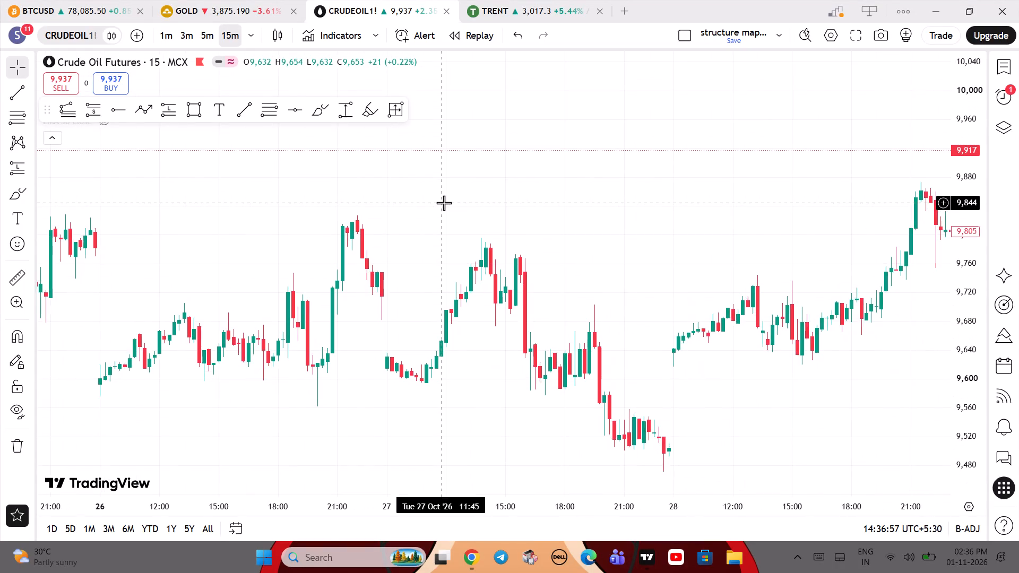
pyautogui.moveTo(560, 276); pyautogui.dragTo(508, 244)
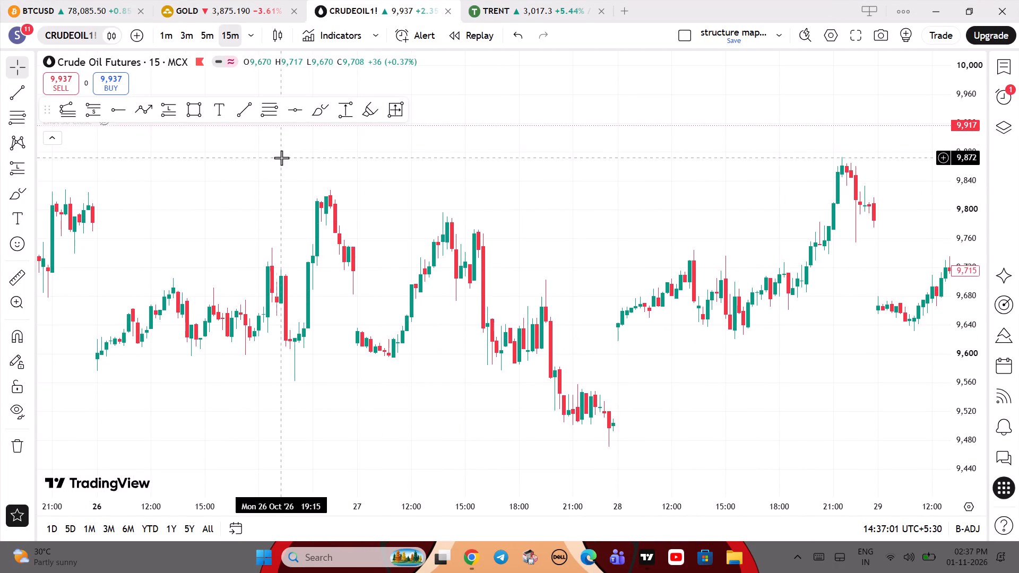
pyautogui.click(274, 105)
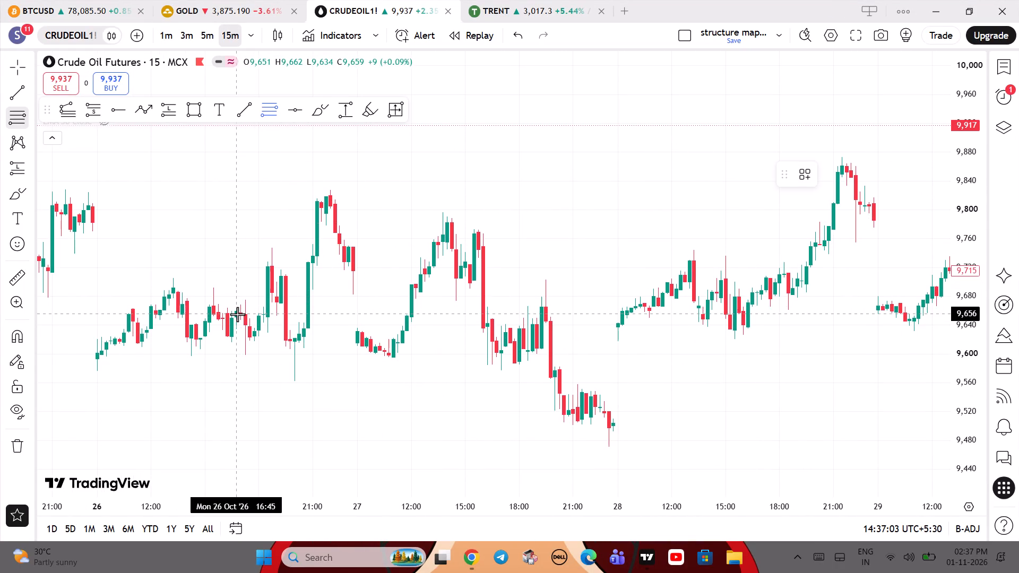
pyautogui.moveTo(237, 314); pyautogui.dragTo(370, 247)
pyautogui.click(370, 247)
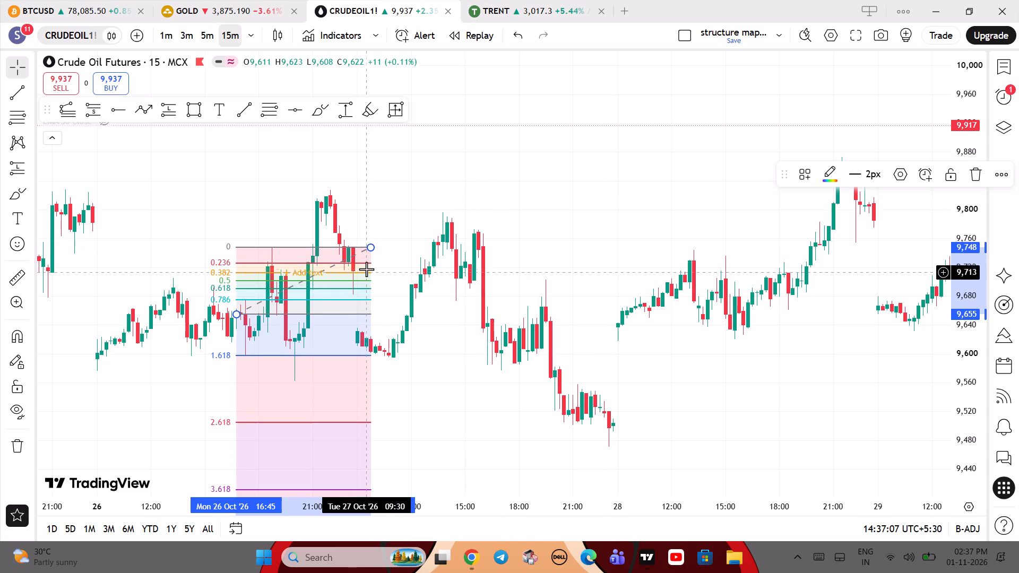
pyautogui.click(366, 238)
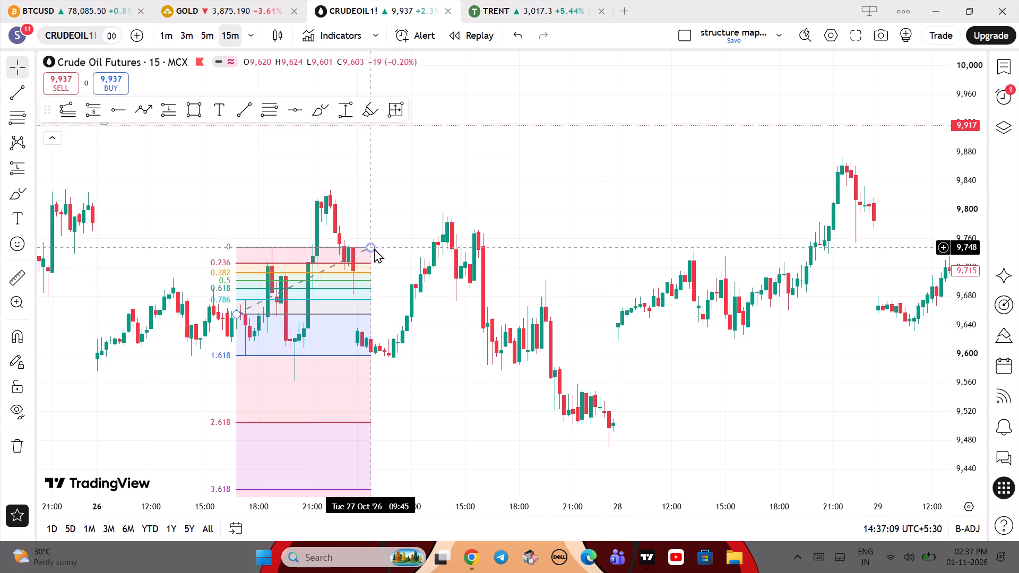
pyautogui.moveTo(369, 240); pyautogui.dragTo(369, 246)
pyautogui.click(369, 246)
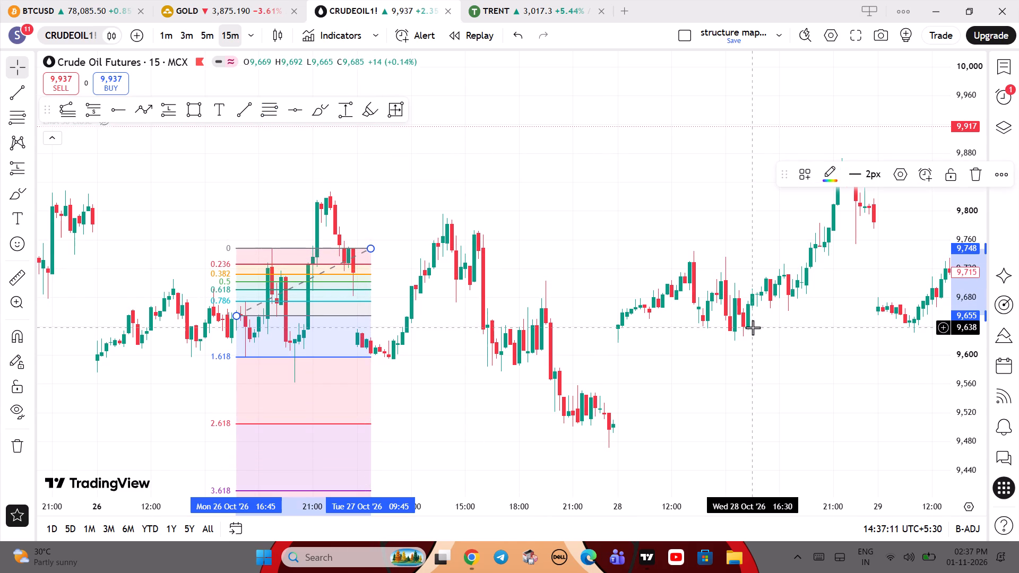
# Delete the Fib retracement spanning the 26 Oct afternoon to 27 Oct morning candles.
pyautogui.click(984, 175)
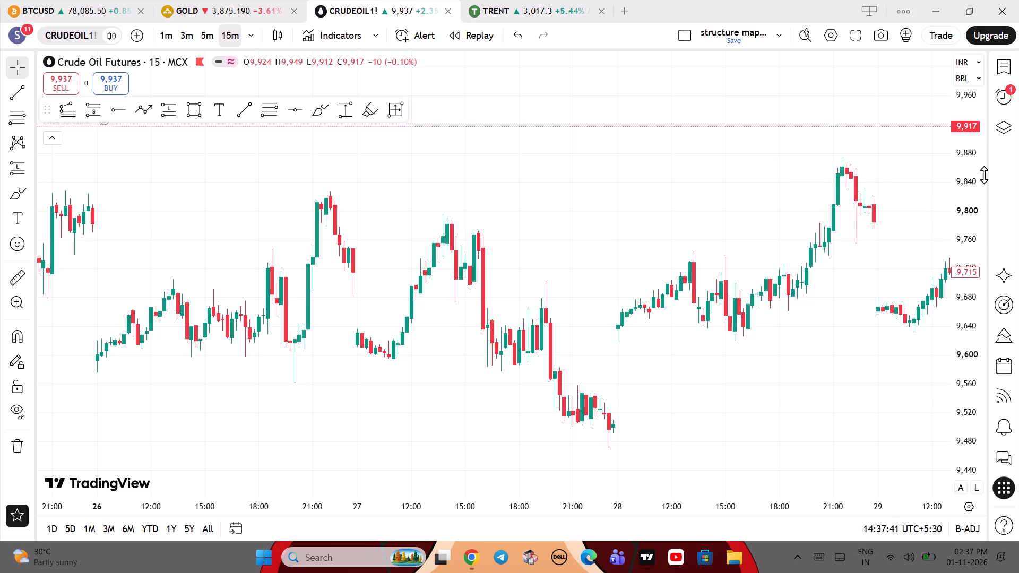
# Switch to the BTCUSD chart, restore its closed data connection and dismiss the advert covering the candles.
pyautogui.click(88, 1)
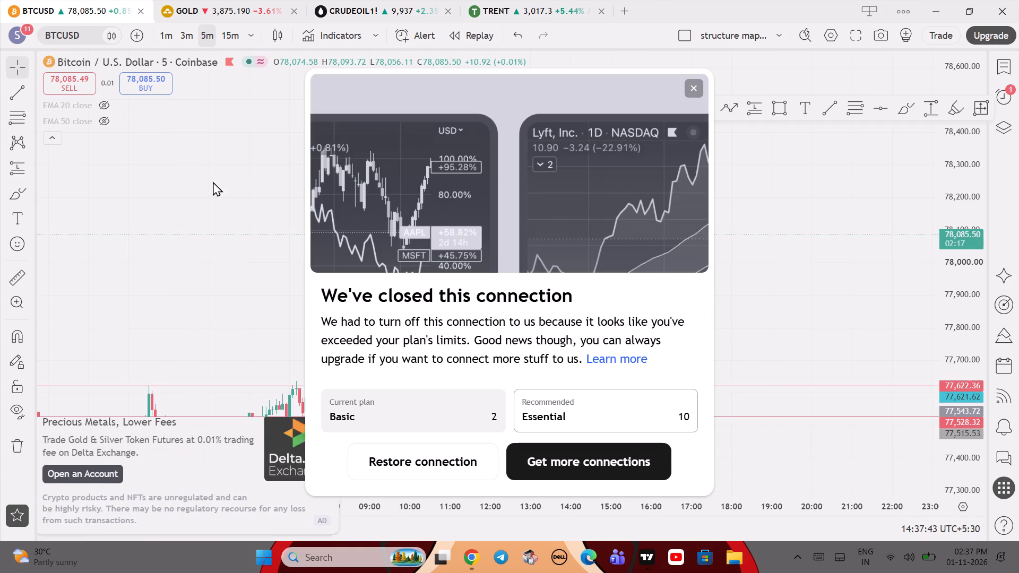
pyautogui.click(397, 467)
pyautogui.moveTo(420, 314); pyautogui.dragTo(420, 276)
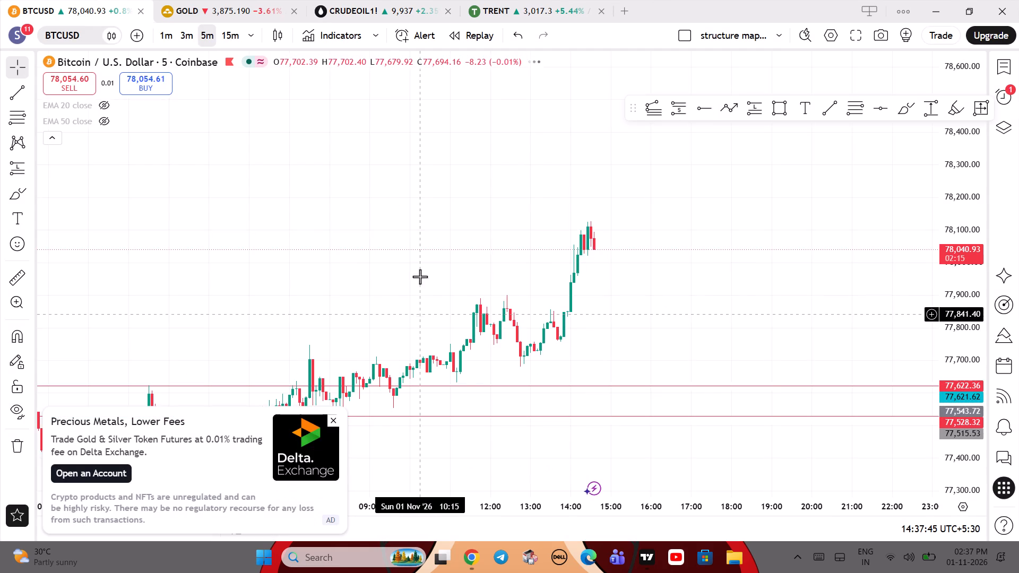
pyautogui.moveTo(420, 276); pyautogui.dragTo(437, 232)
pyautogui.click(337, 421)
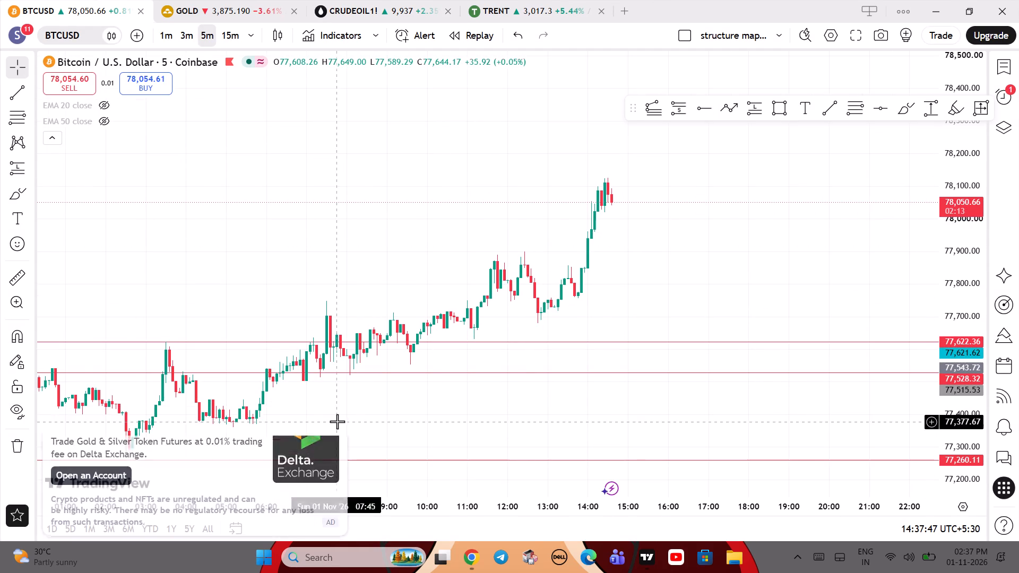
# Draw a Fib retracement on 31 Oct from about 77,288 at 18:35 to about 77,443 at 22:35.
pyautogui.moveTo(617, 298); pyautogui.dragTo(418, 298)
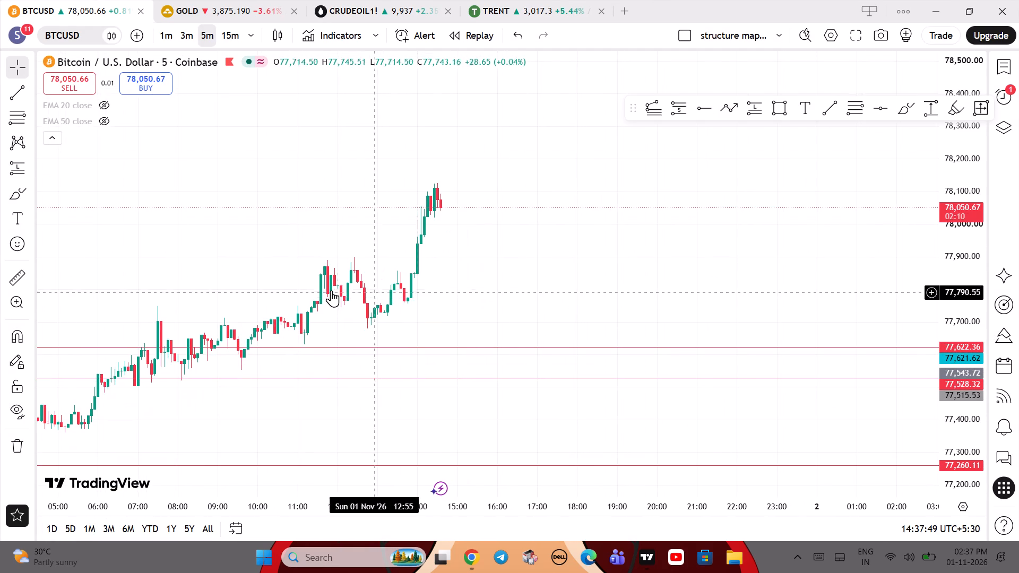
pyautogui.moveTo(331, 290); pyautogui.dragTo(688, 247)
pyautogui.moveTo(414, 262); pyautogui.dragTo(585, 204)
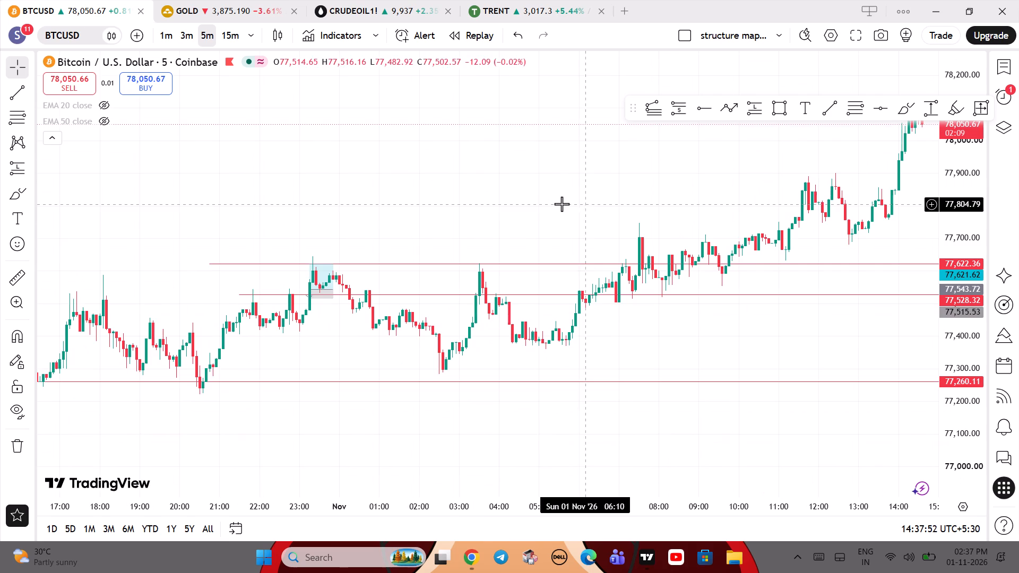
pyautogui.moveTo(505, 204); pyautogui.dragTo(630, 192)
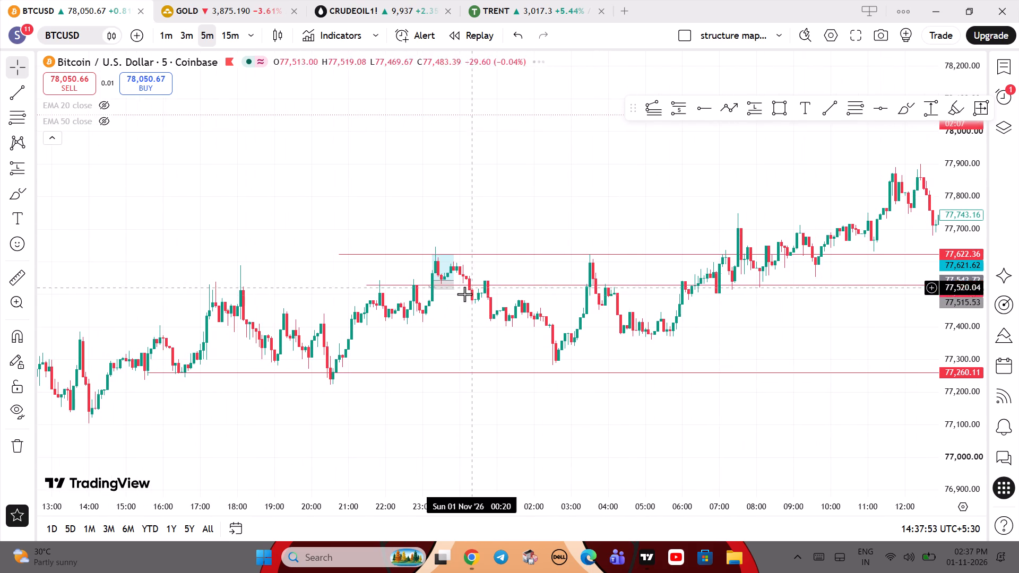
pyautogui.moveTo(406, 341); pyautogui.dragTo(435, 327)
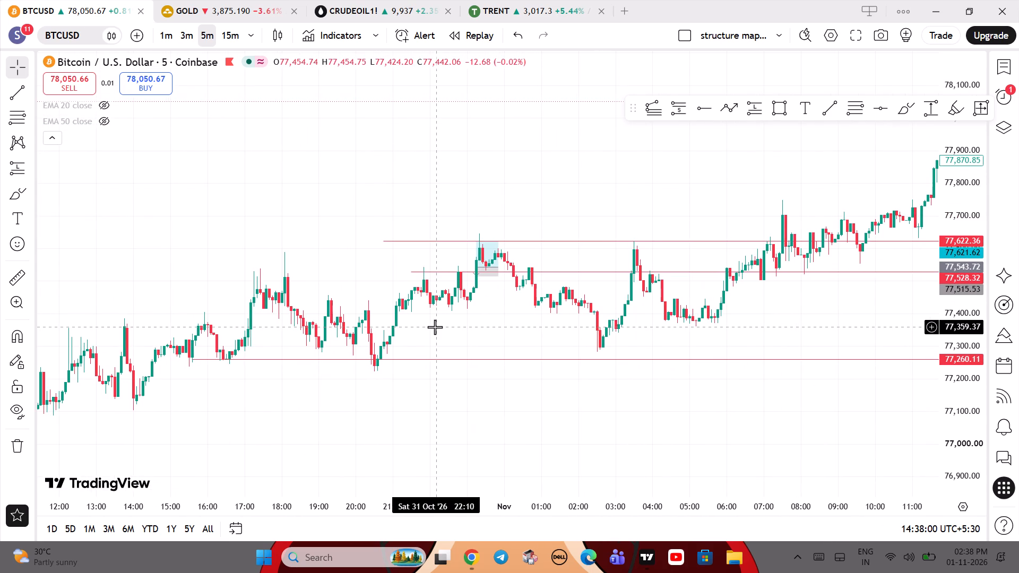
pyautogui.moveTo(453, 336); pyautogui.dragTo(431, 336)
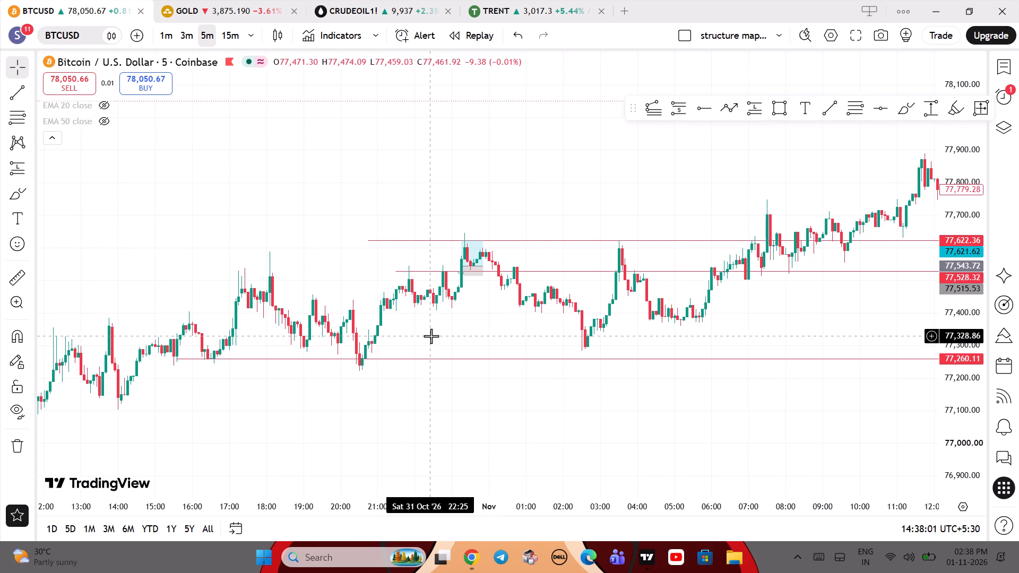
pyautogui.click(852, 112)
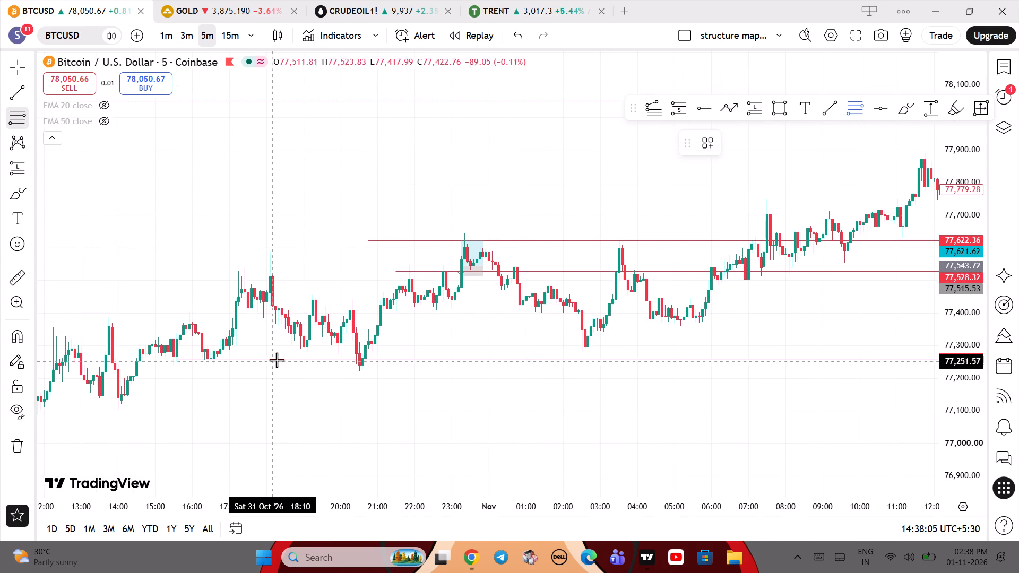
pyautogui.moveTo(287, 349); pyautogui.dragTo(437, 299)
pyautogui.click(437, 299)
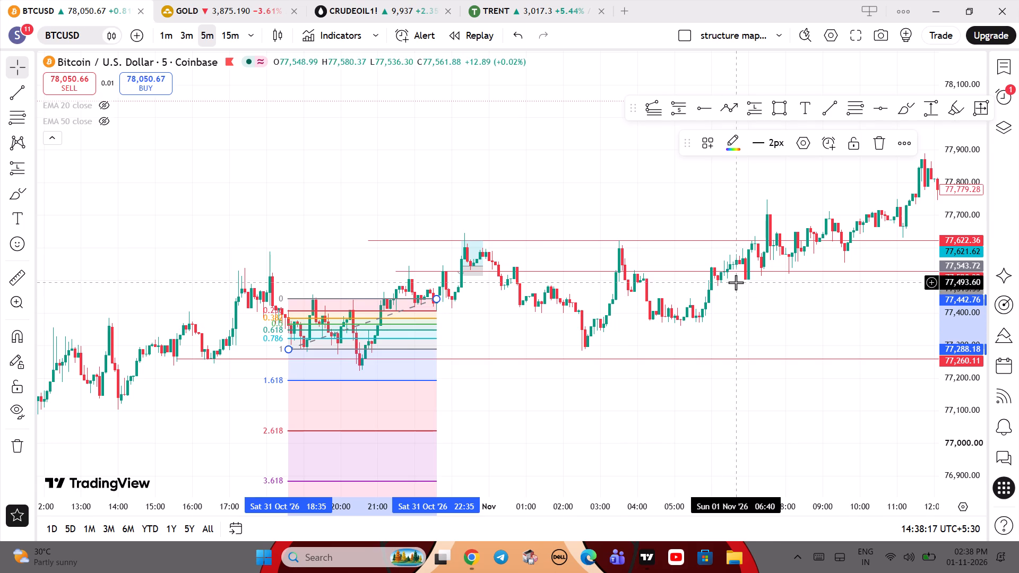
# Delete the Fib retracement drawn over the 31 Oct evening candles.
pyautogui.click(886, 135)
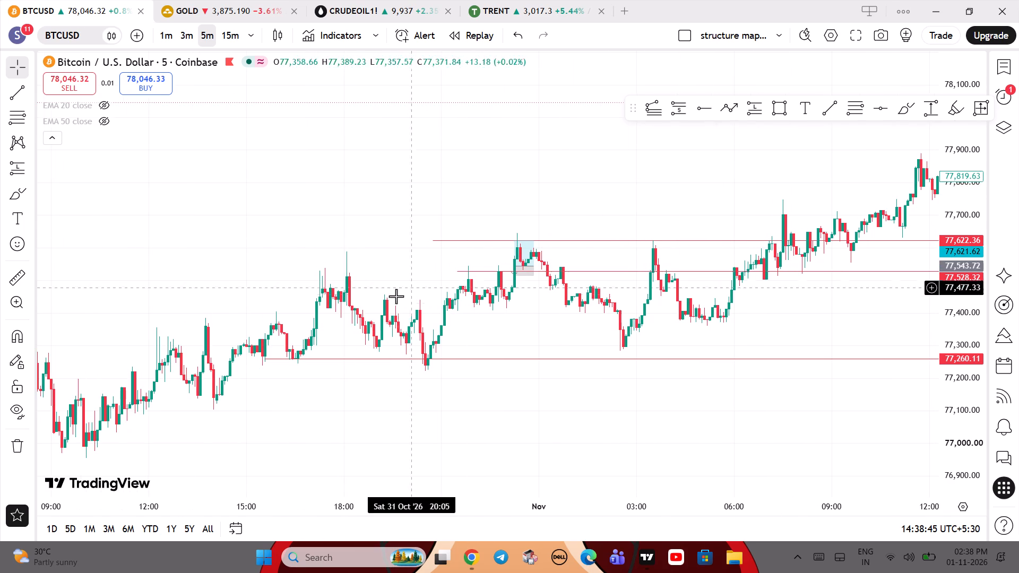
# Draw a Fib retracement on 31 Oct from about 77,380 at 12:25 down to about 77,107 at 18:50.
pyautogui.moveTo(293, 439); pyautogui.dragTo(358, 396)
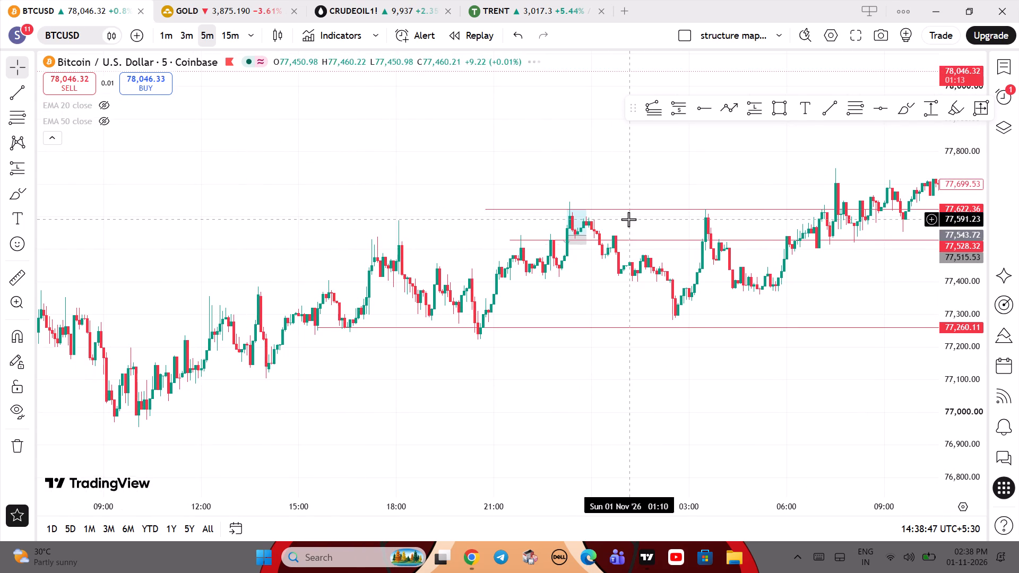
pyautogui.click(853, 105)
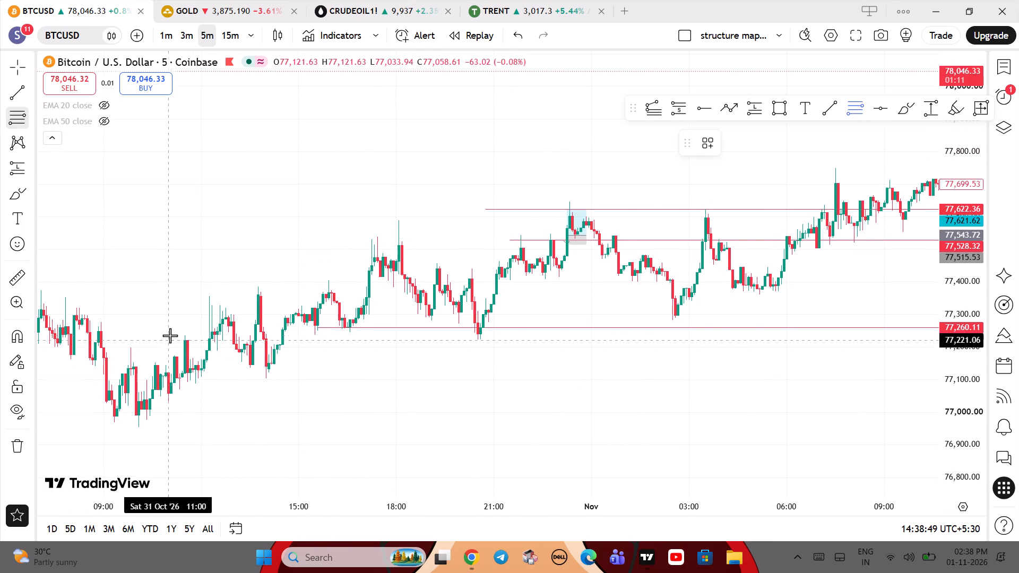
pyautogui.moveTo(214, 288); pyautogui.dragTo(424, 377)
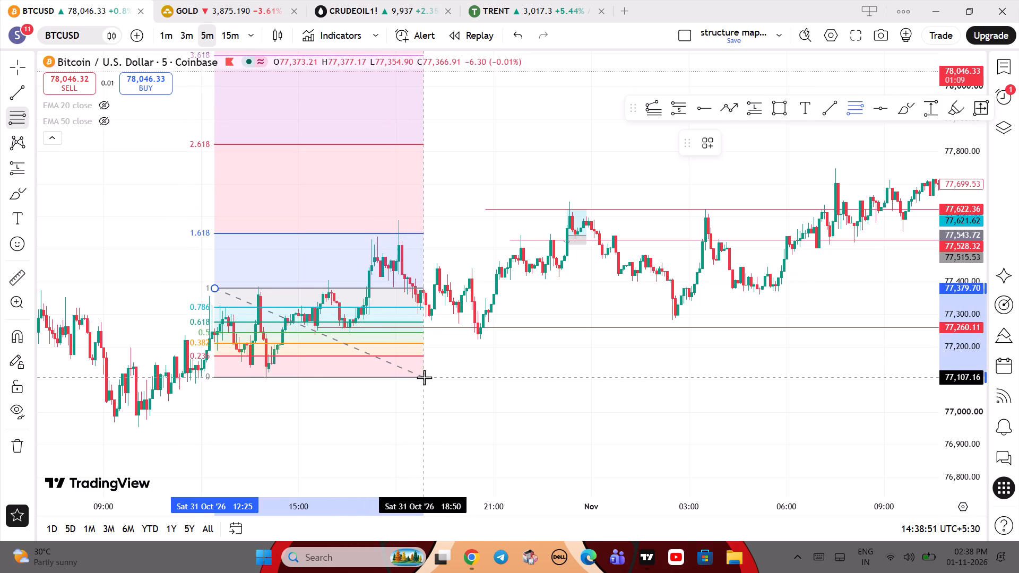
pyautogui.moveTo(424, 377); pyautogui.dragTo(424, 368)
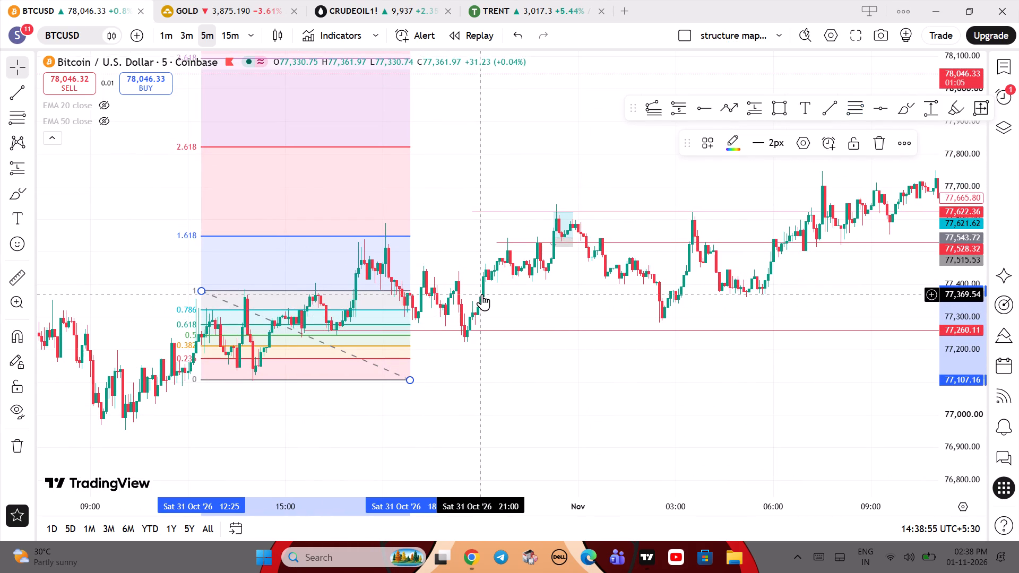
pyautogui.click(482, 294)
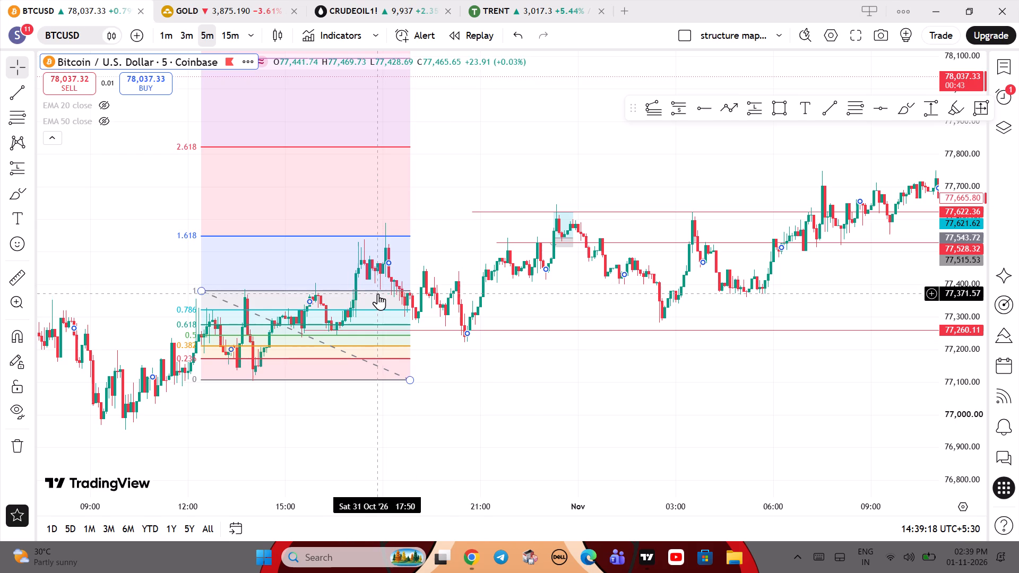
# Measure the 31 Oct price and time range from about 77,400 at 17:15 to about 77,580 near 22:00, and clear the measurement.
pyautogui.moveTo(575, 308); pyautogui.dragTo(538, 308)
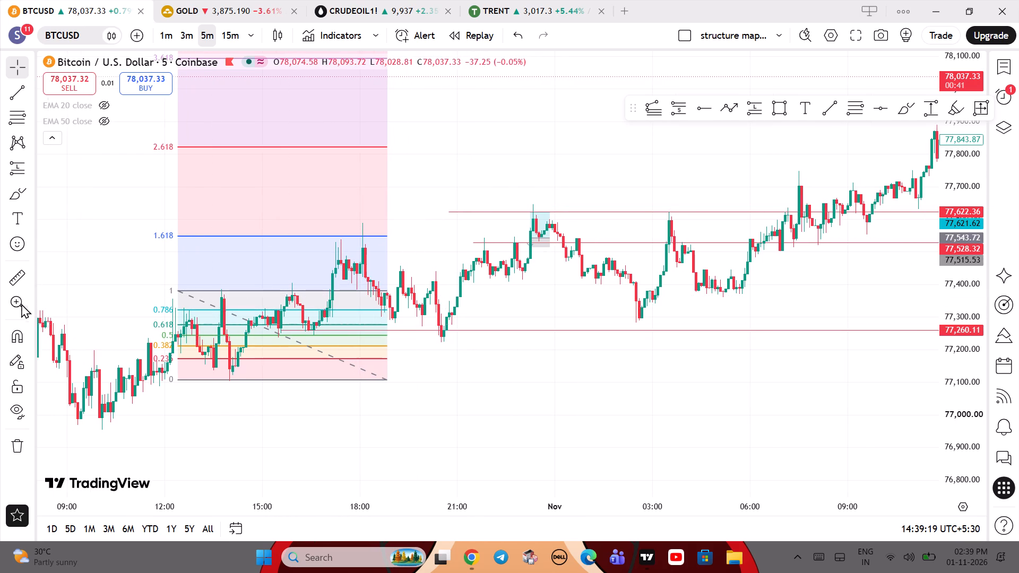
pyautogui.click(21, 283)
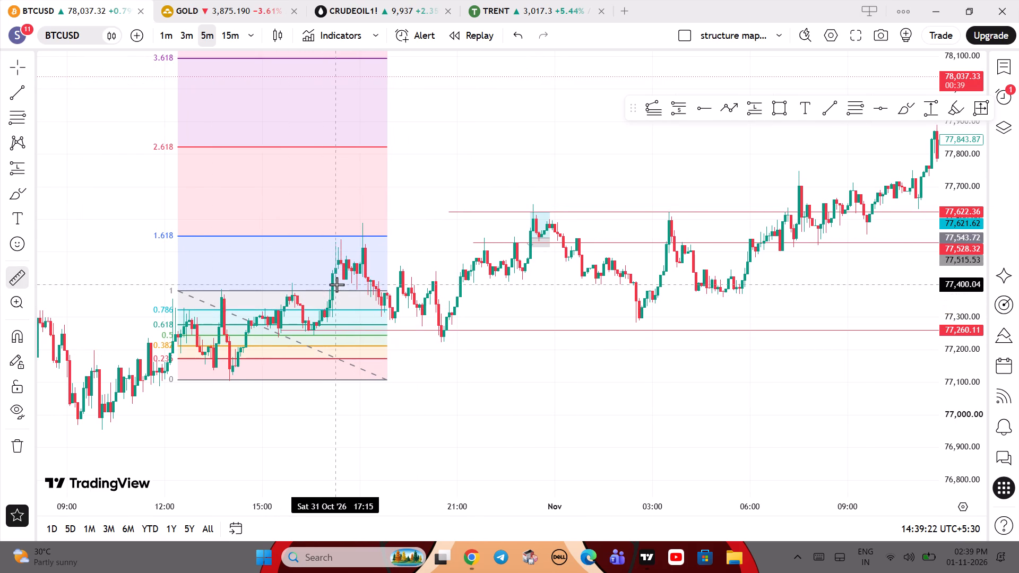
pyautogui.moveTo(336, 284); pyautogui.dragTo(264, 302)
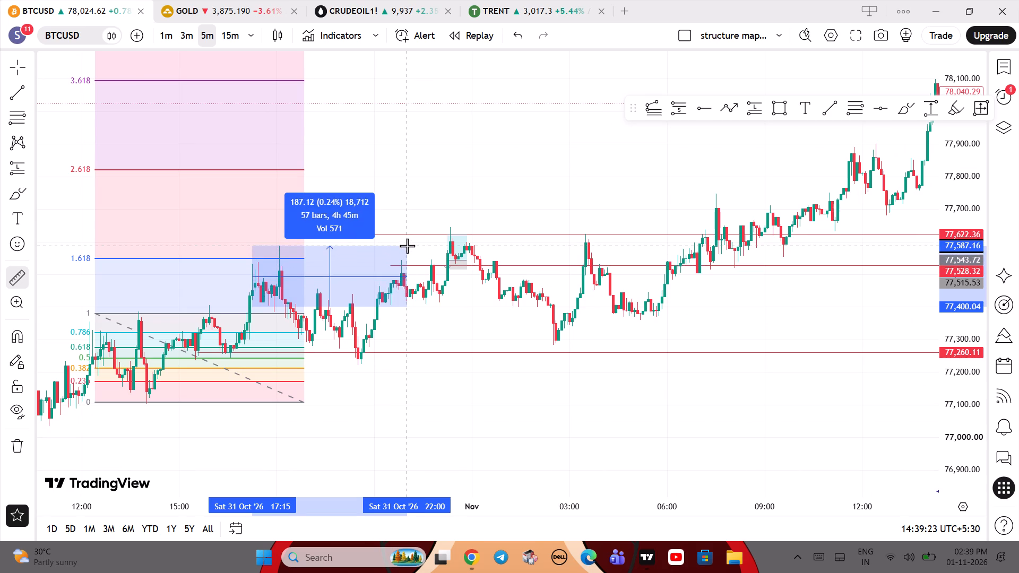
pyautogui.click(399, 250)
pyautogui.click(471, 197)
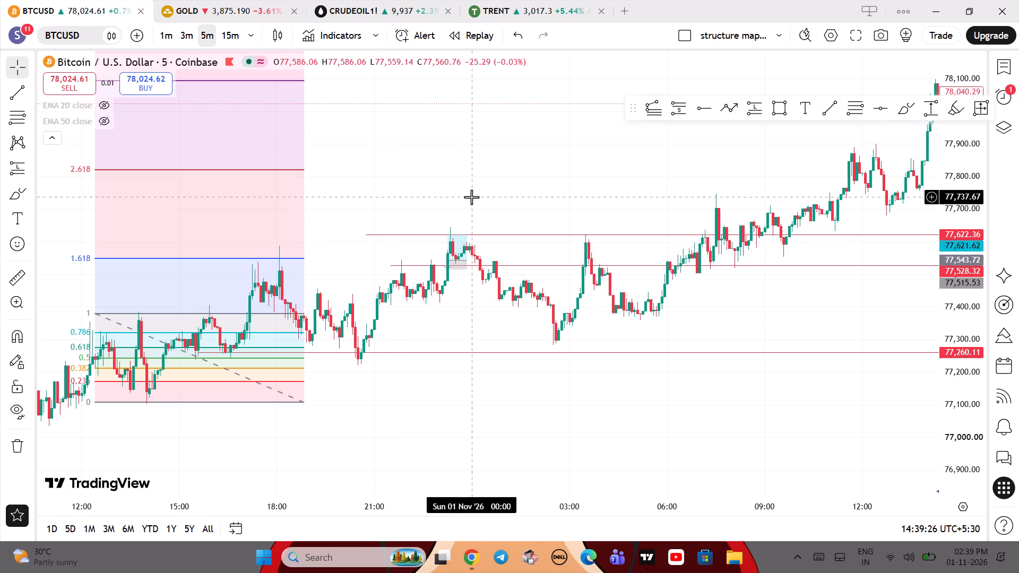
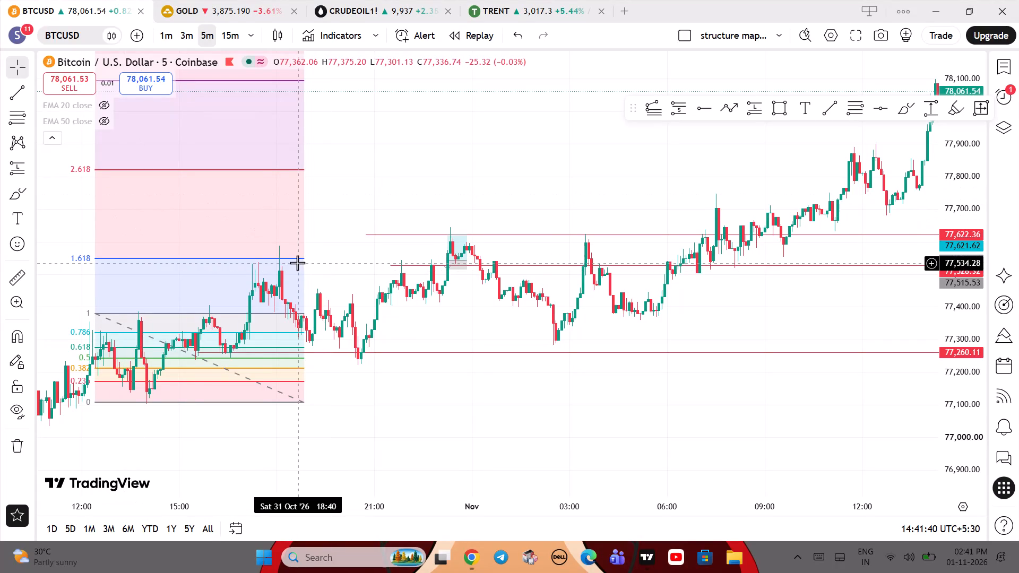
# Delete the Fib retracement spanning 12:25 to 18:50 on 31 Oct.
pyautogui.click(295, 258)
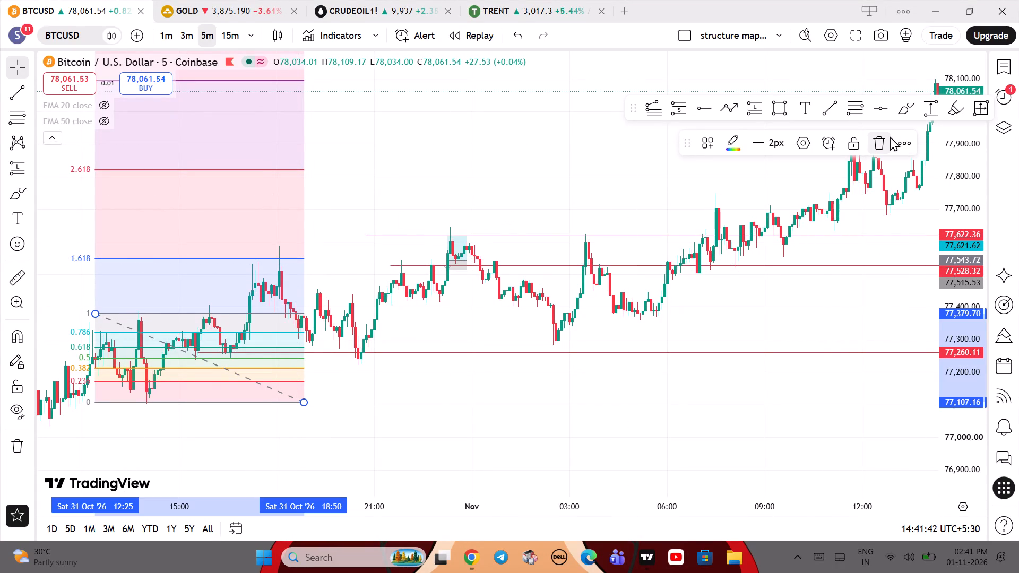
pyautogui.click(890, 136)
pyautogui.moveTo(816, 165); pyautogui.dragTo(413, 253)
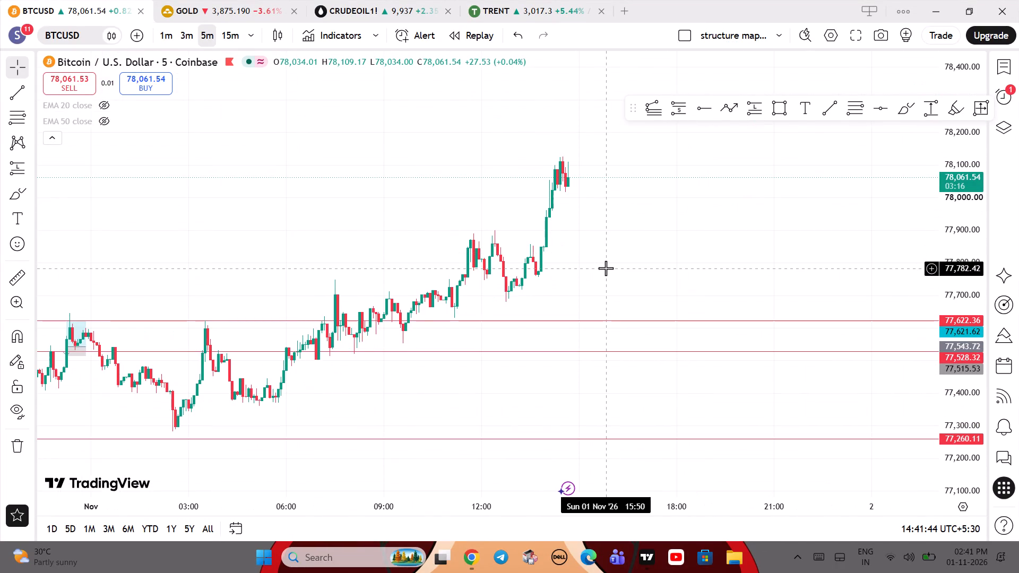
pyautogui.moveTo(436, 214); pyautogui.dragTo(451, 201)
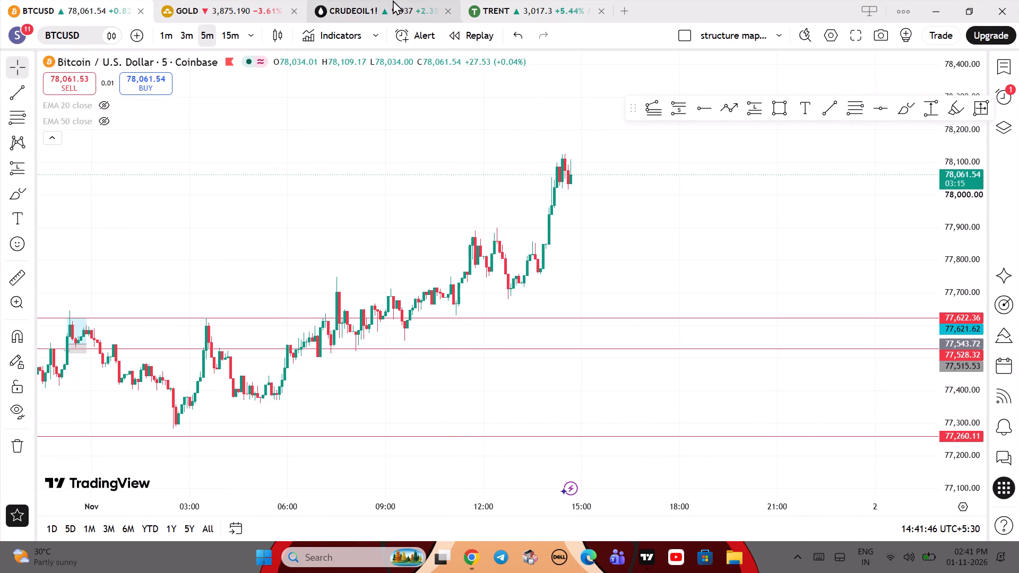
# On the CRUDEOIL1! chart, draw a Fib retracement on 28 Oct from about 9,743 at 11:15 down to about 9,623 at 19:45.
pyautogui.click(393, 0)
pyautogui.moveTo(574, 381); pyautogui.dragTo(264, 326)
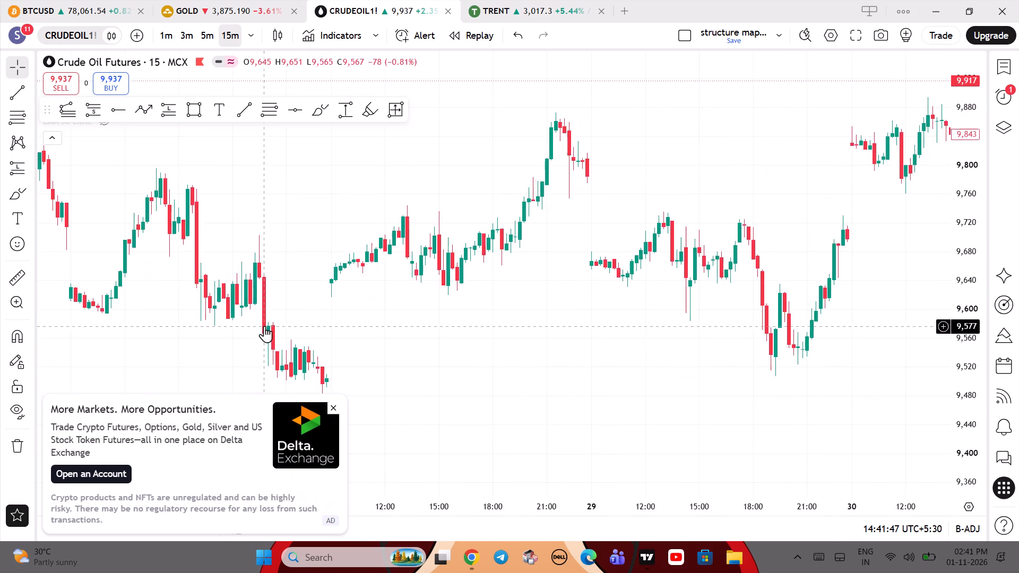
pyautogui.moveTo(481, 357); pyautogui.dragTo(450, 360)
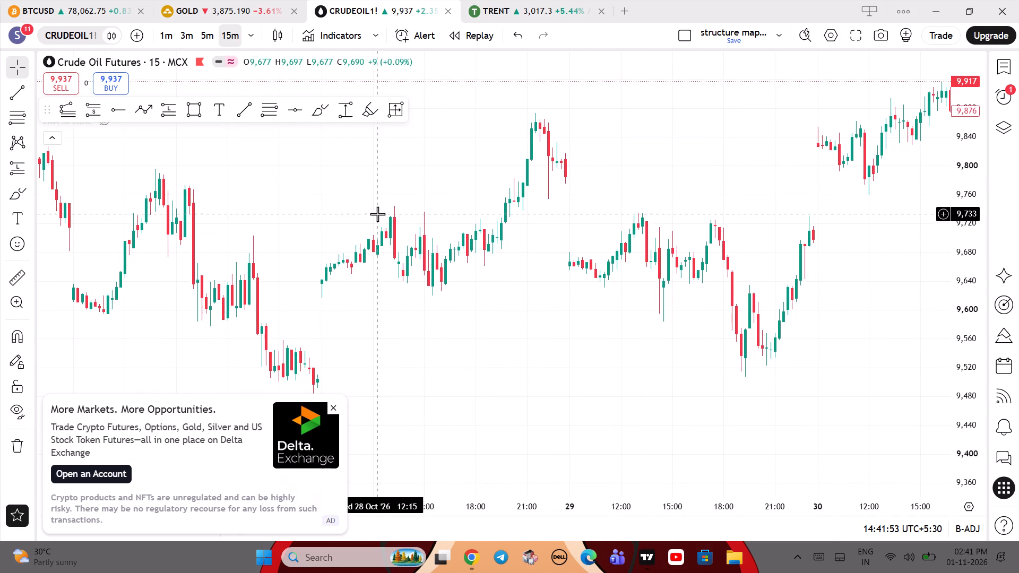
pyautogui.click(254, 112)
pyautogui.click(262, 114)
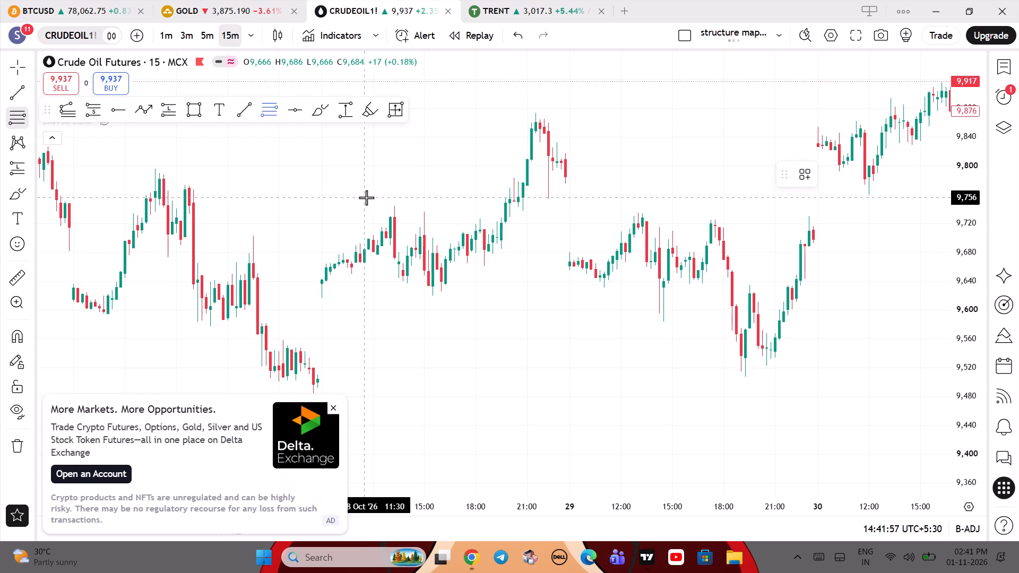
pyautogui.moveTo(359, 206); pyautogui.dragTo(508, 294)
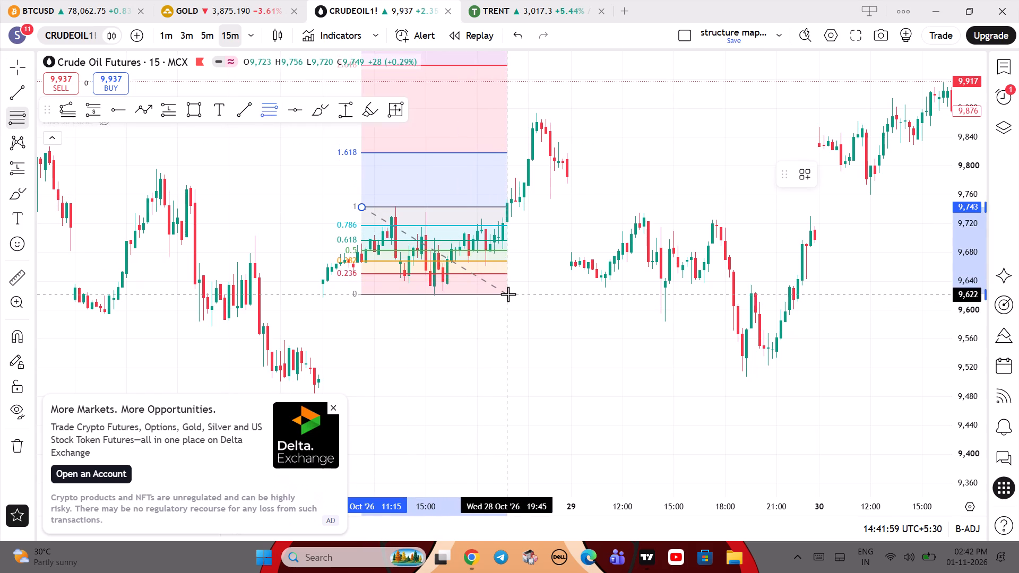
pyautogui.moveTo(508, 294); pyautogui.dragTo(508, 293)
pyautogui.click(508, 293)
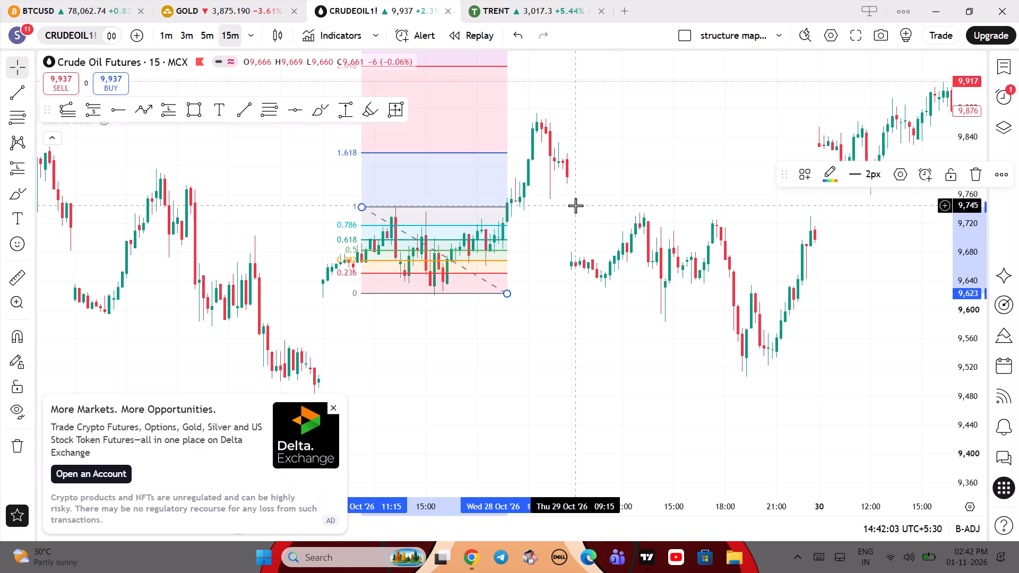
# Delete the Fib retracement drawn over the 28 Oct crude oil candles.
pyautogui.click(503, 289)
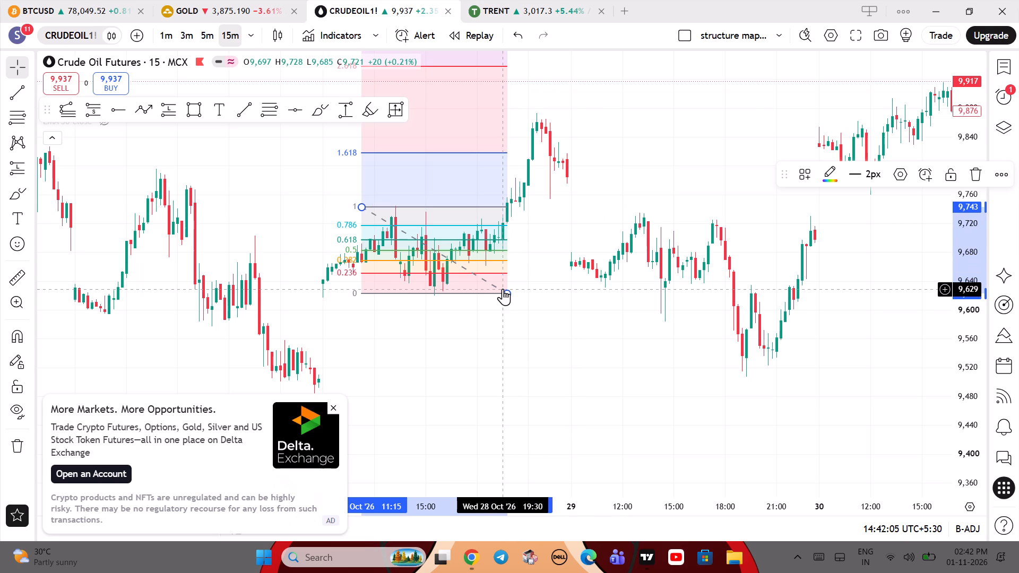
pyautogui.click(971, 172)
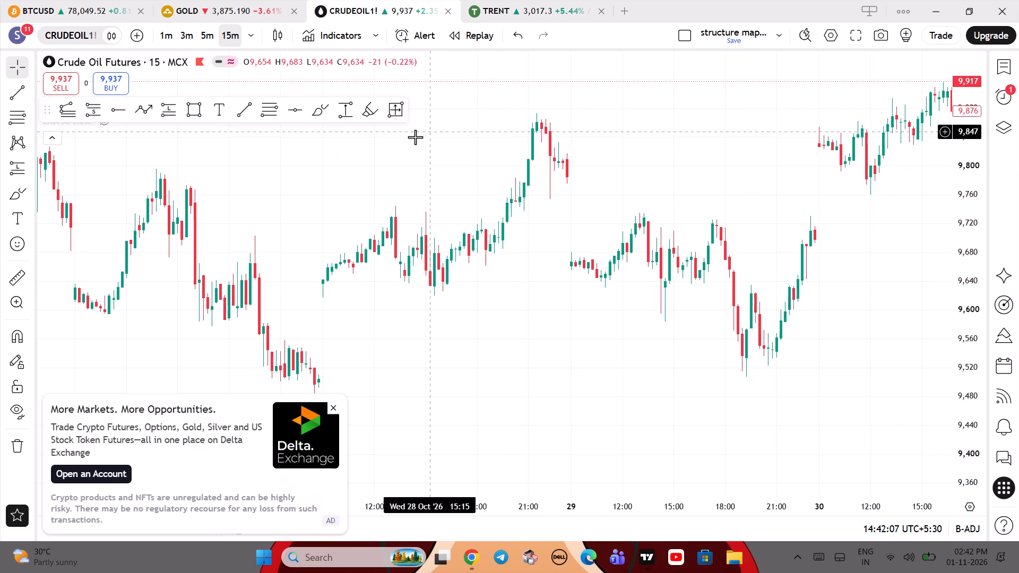
# Switch to the GOLD chart and restore its closed connection.
pyautogui.click(201, 10)
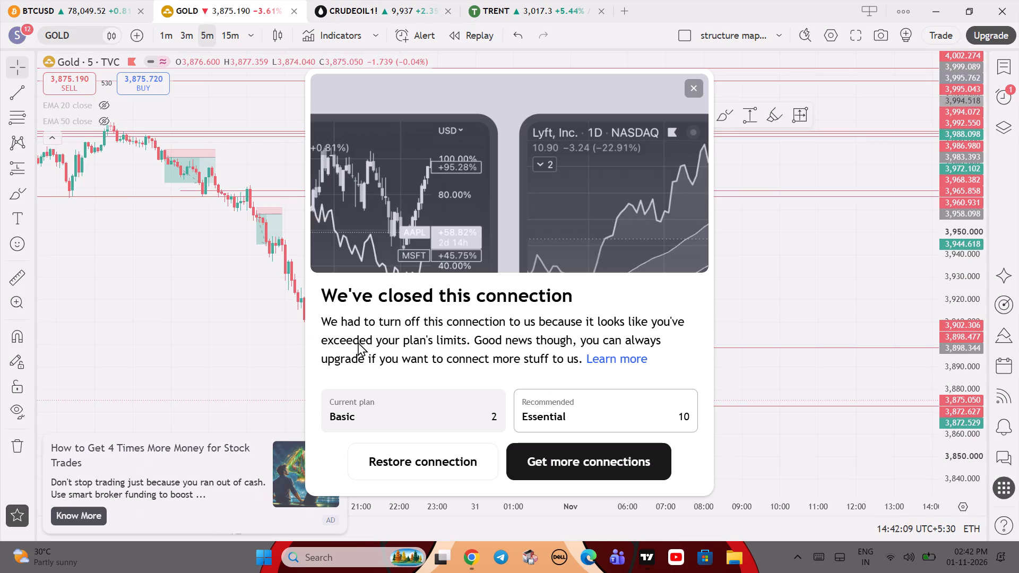
pyautogui.click(363, 450)
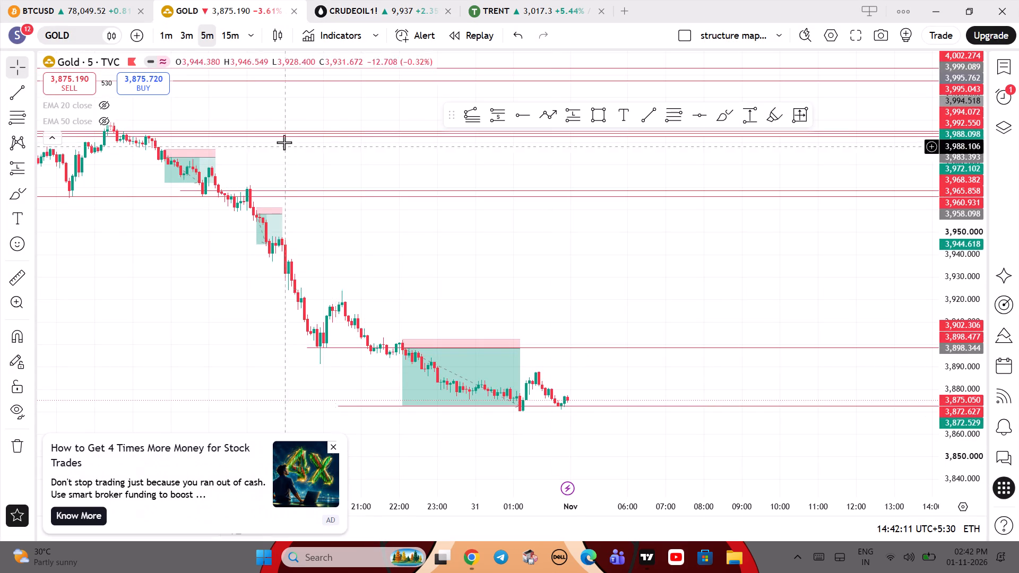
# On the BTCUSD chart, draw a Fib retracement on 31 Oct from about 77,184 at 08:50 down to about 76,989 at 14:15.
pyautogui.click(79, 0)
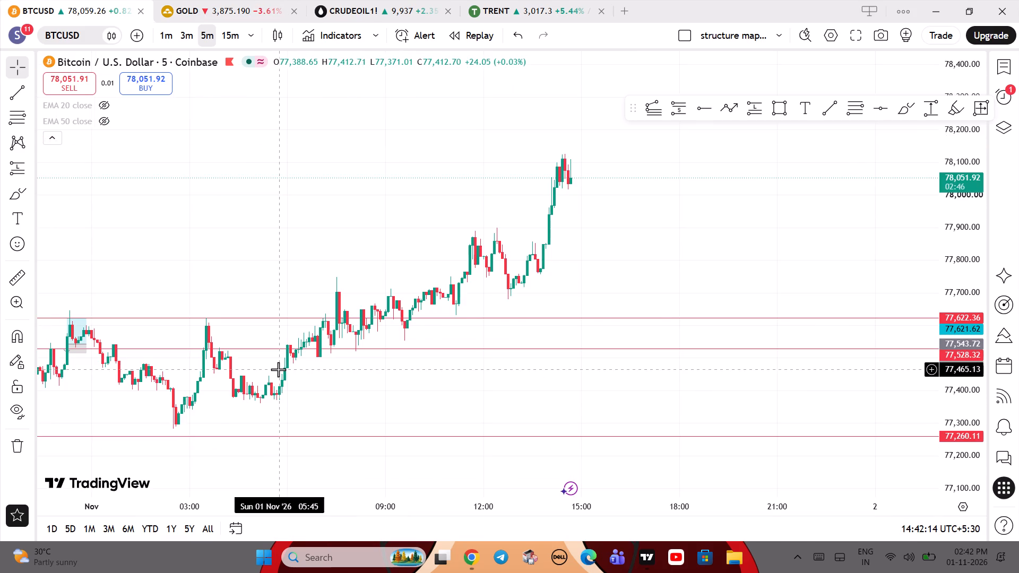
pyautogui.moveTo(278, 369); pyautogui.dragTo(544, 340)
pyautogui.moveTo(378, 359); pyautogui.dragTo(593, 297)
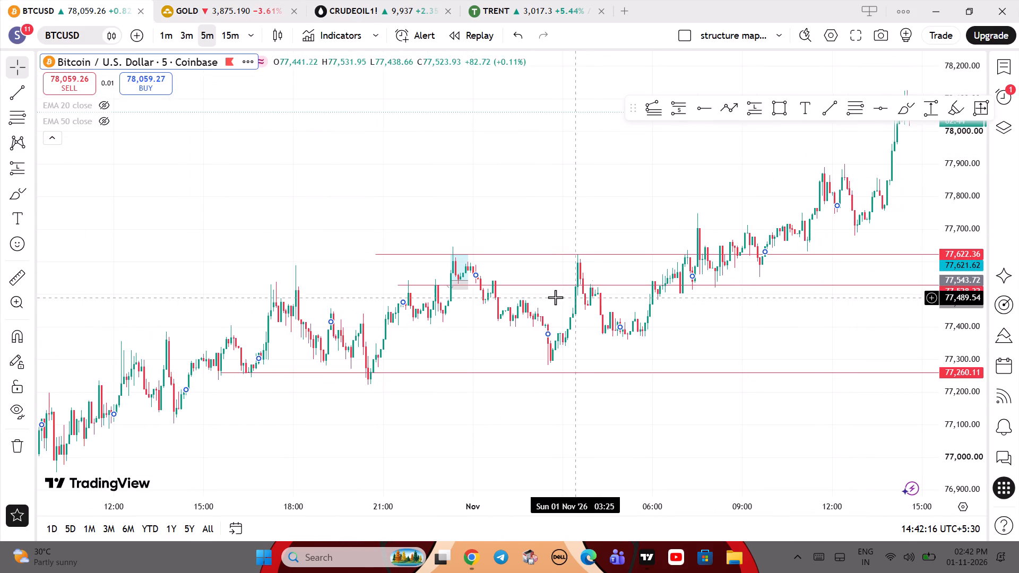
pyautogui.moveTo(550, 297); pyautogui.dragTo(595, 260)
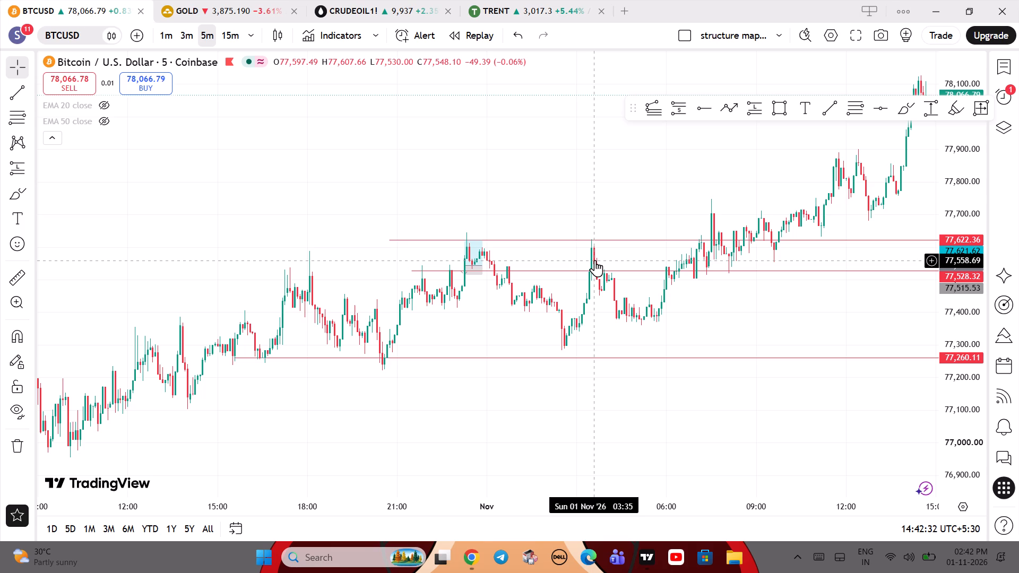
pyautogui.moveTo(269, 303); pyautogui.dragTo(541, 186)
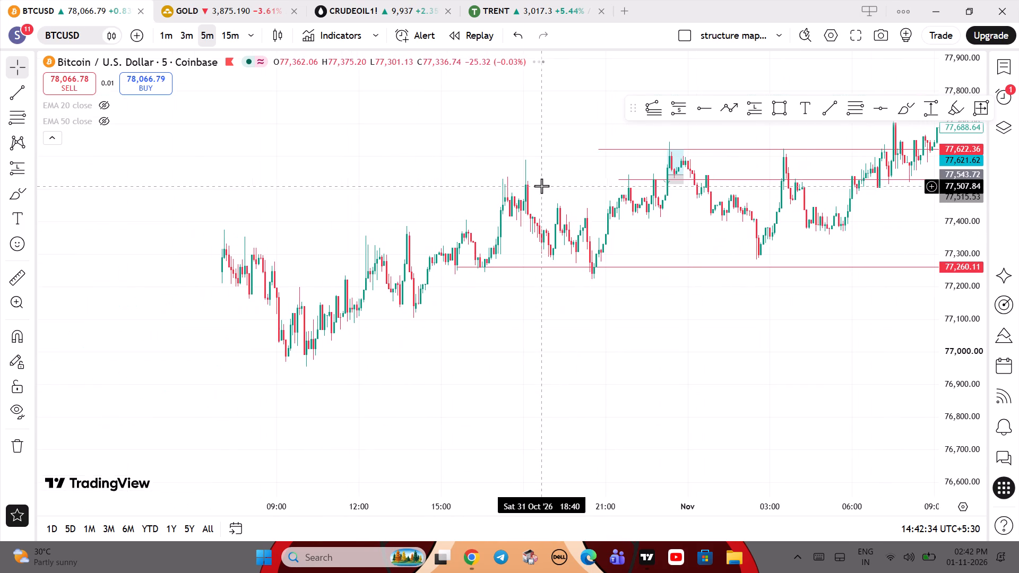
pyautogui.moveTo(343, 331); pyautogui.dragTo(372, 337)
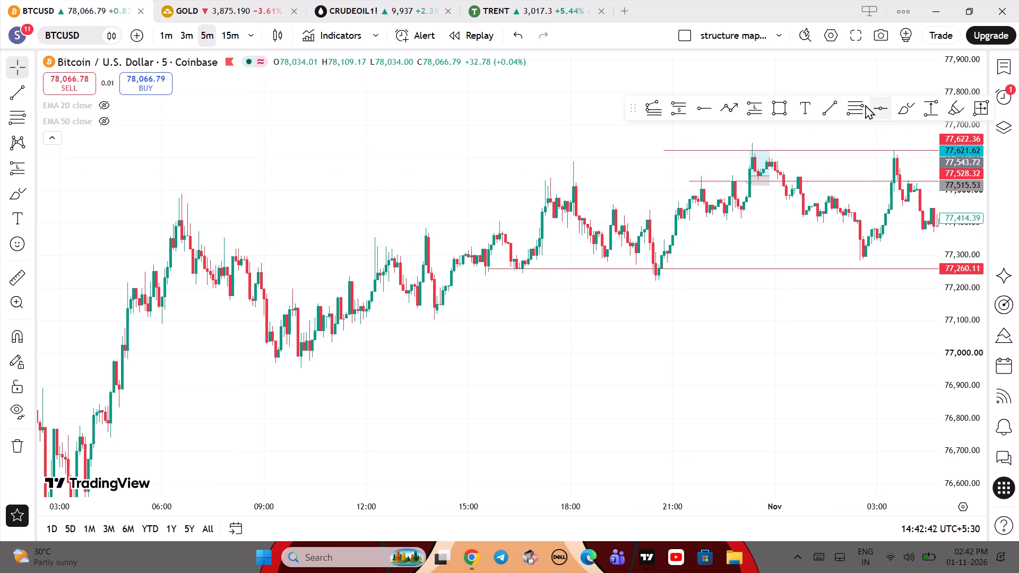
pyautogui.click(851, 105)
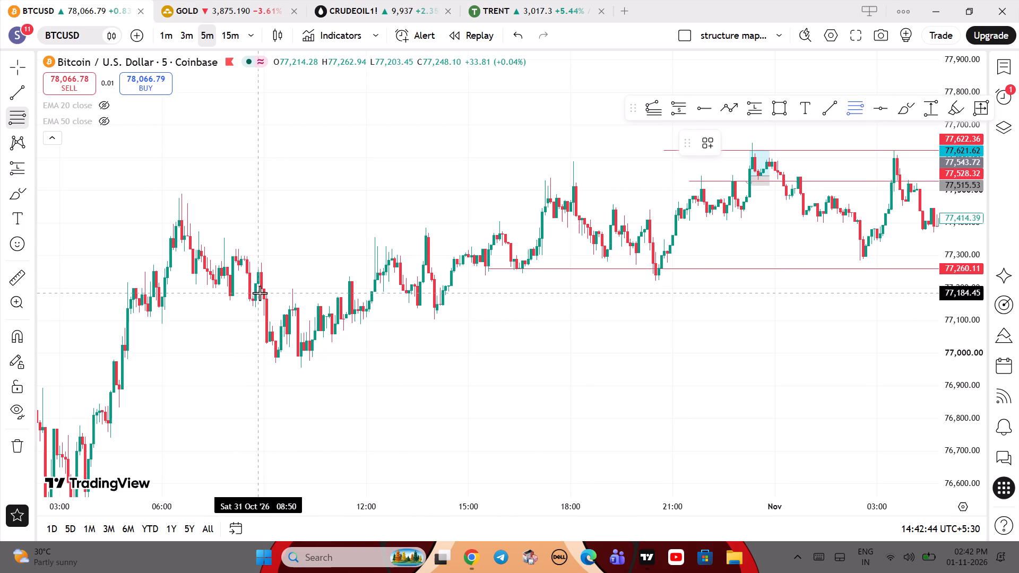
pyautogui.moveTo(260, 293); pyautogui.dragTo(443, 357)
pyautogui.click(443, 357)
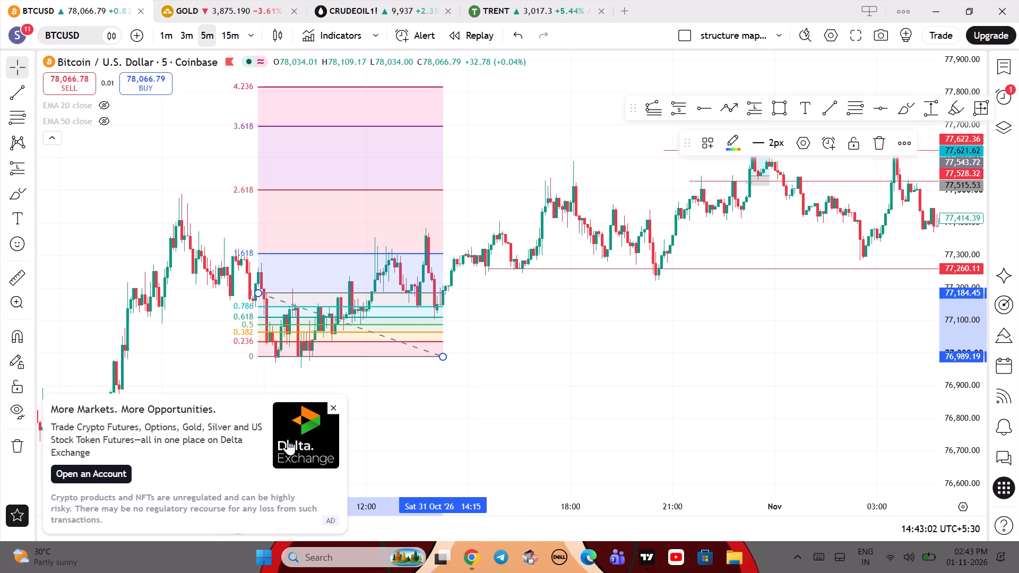
# Dismiss the advert covering the chart and close the ad-free upgrade offer.
pyautogui.click(332, 407)
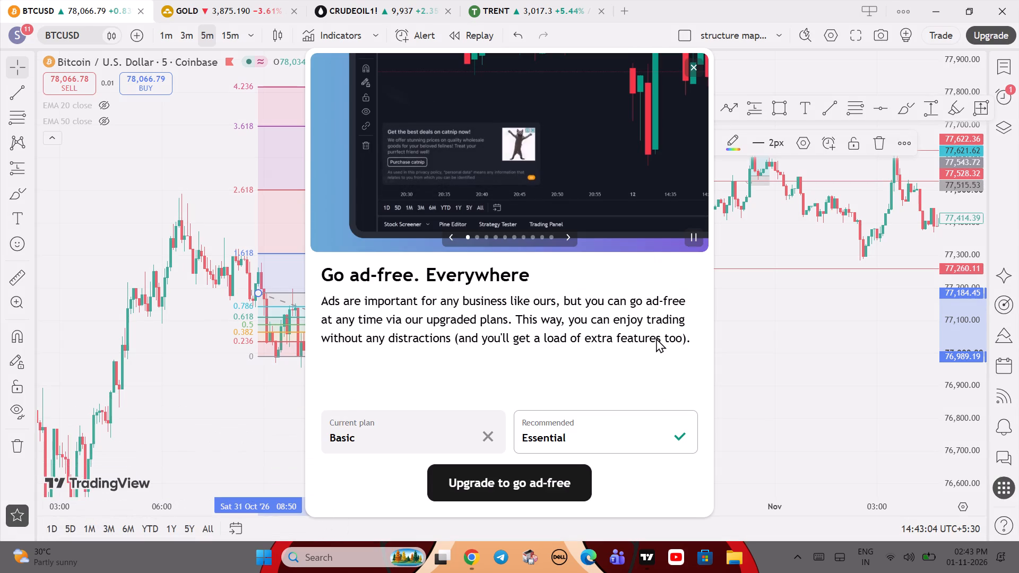
pyautogui.click(698, 74)
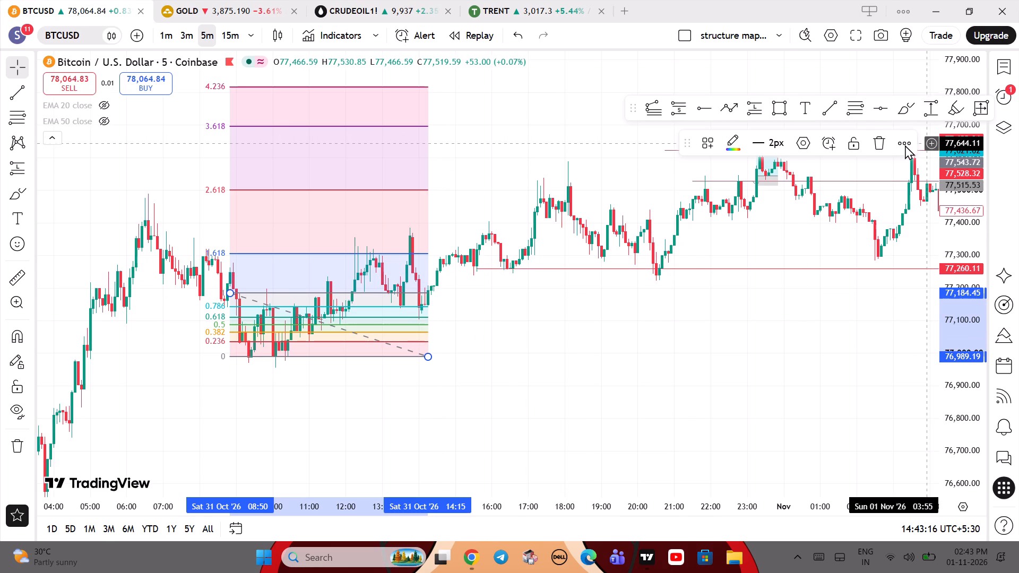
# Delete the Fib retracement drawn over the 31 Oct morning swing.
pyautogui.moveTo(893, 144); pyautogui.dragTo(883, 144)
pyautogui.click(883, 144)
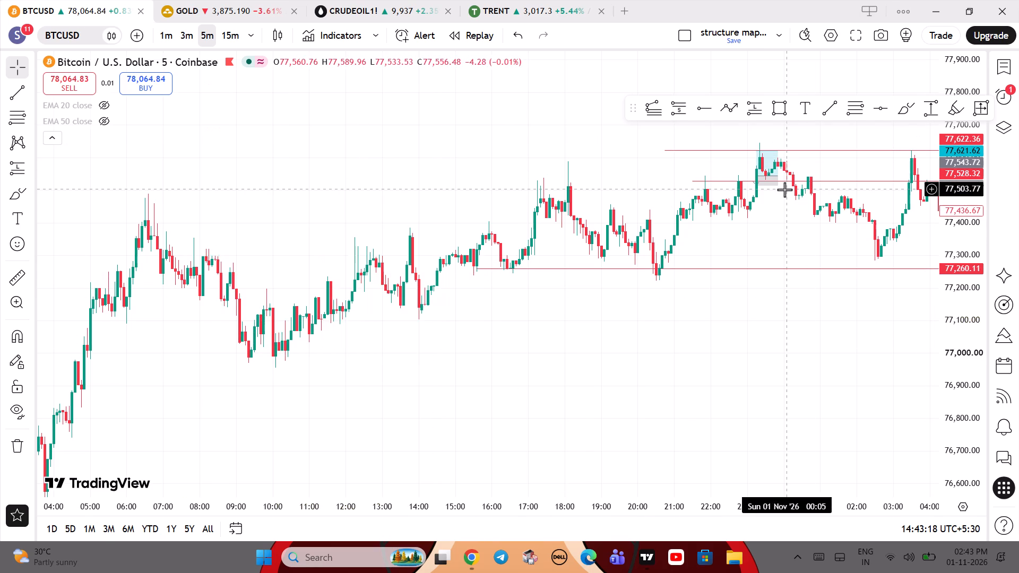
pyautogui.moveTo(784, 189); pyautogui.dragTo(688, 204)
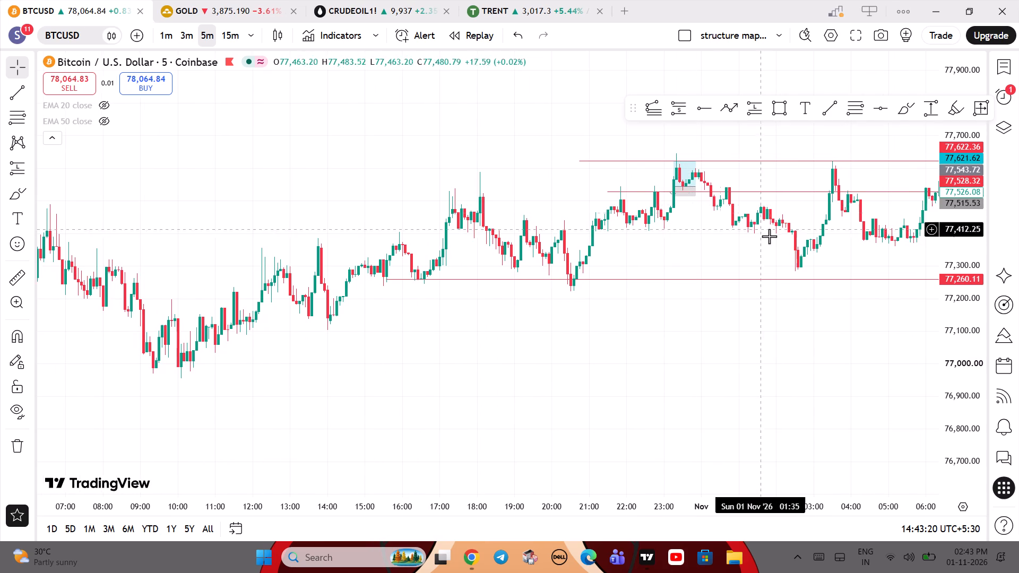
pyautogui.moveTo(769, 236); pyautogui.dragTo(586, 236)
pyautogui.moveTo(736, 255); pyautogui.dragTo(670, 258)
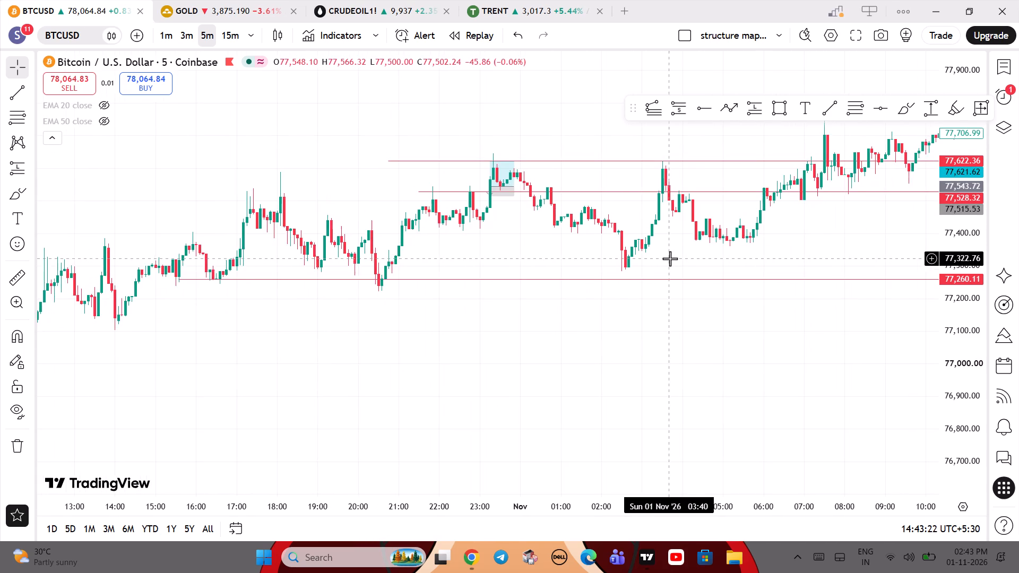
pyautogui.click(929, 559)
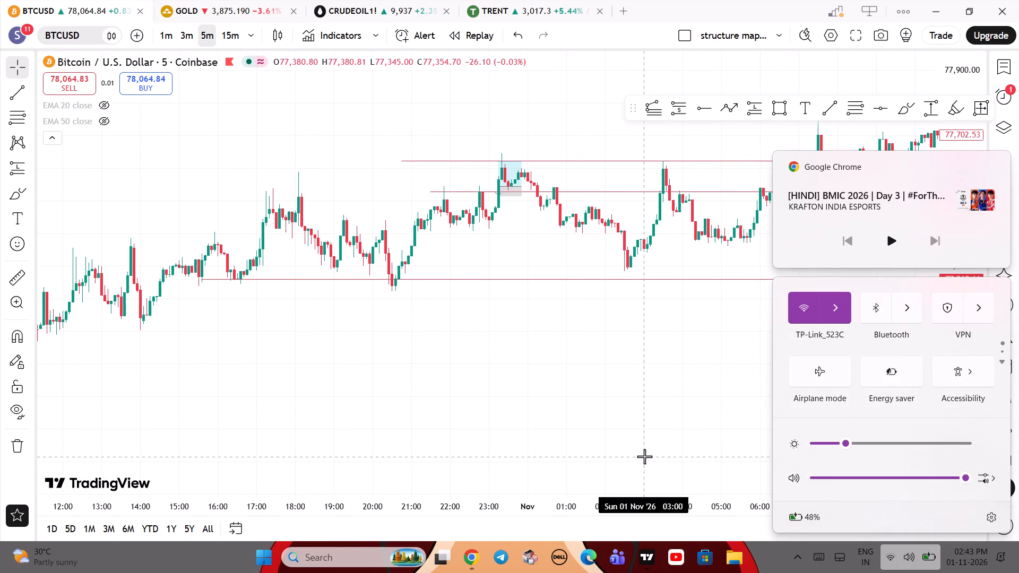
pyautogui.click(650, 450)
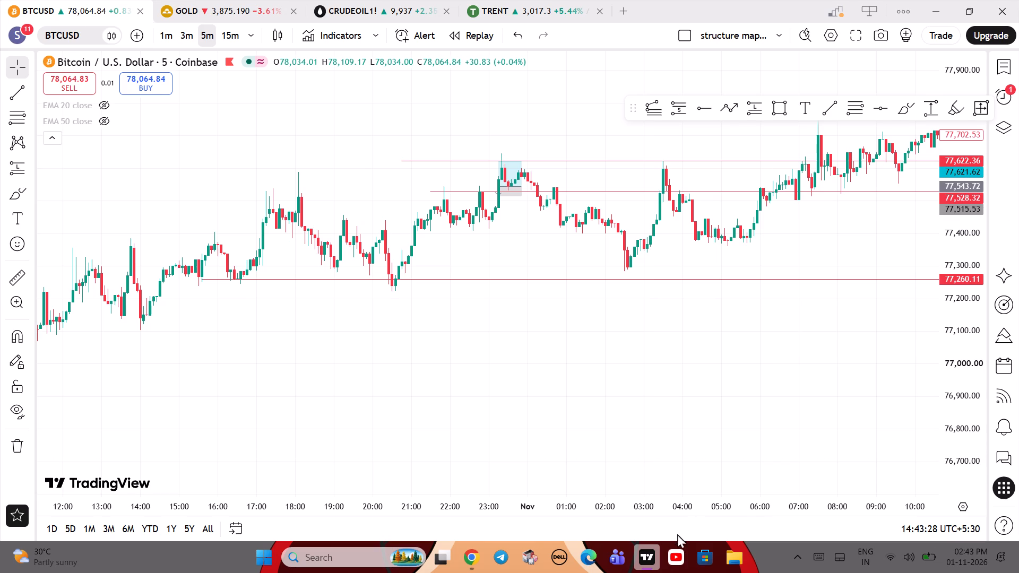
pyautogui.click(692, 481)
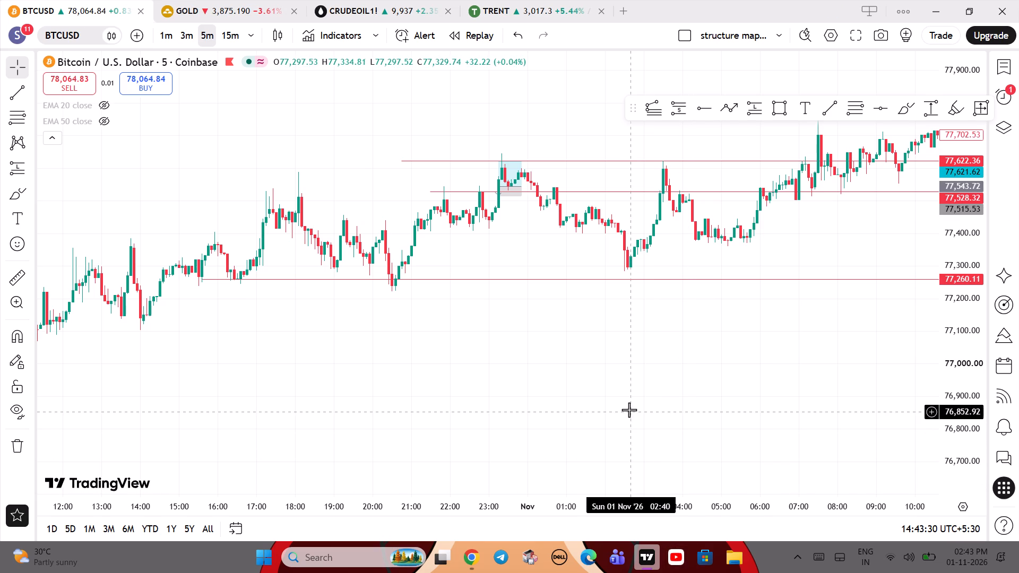
# Examine the BTCUSD price structure around the horizontal levels, from the 31 Oct swings to the latest 1 Nov candles.
pyautogui.moveTo(629, 410); pyautogui.dragTo(648, 431)
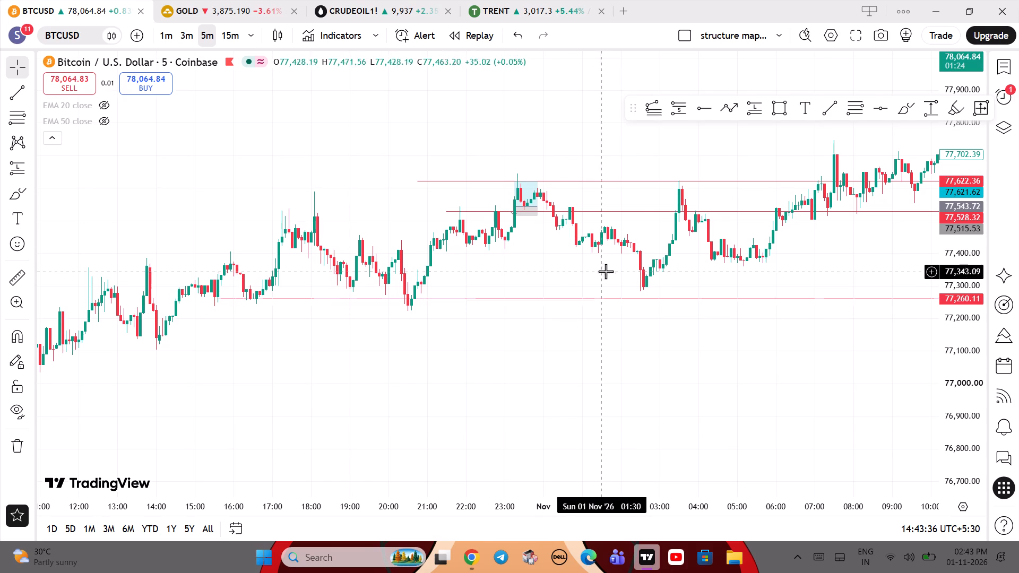
pyautogui.moveTo(804, 255); pyautogui.dragTo(573, 216)
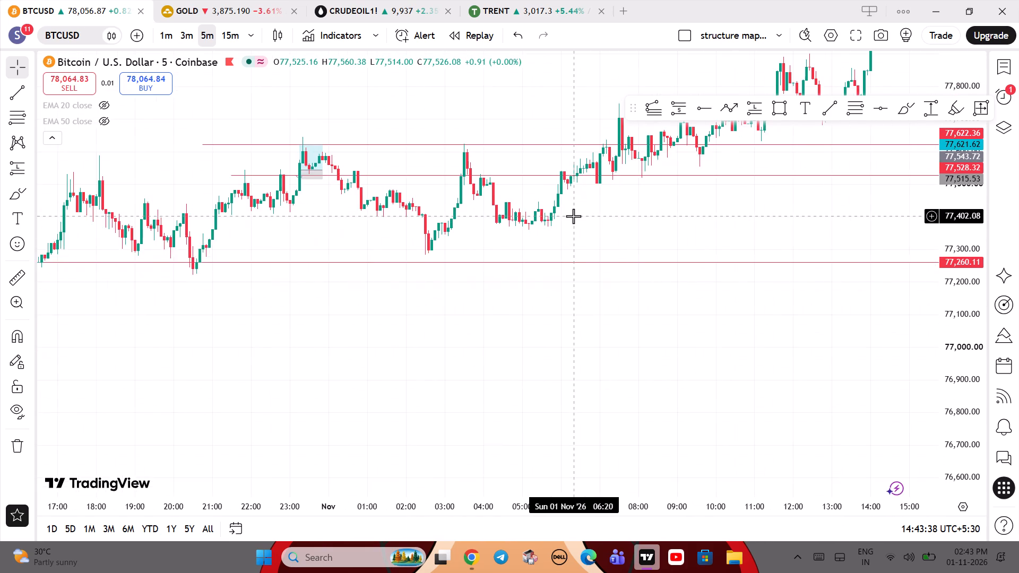
pyautogui.moveTo(565, 213); pyautogui.dragTo(702, 201)
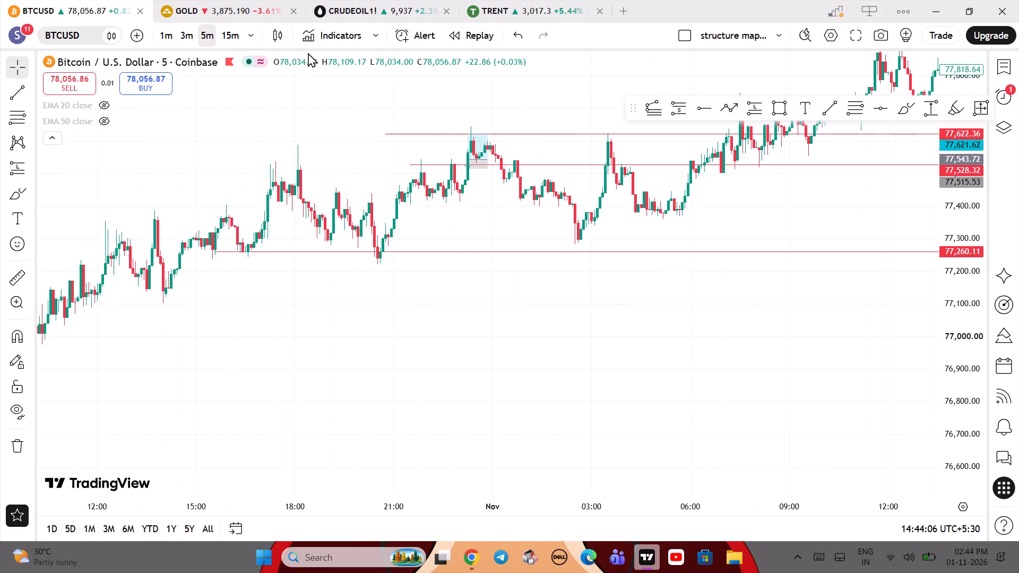
pyautogui.moveTo(470, 215); pyautogui.dragTo(627, 128)
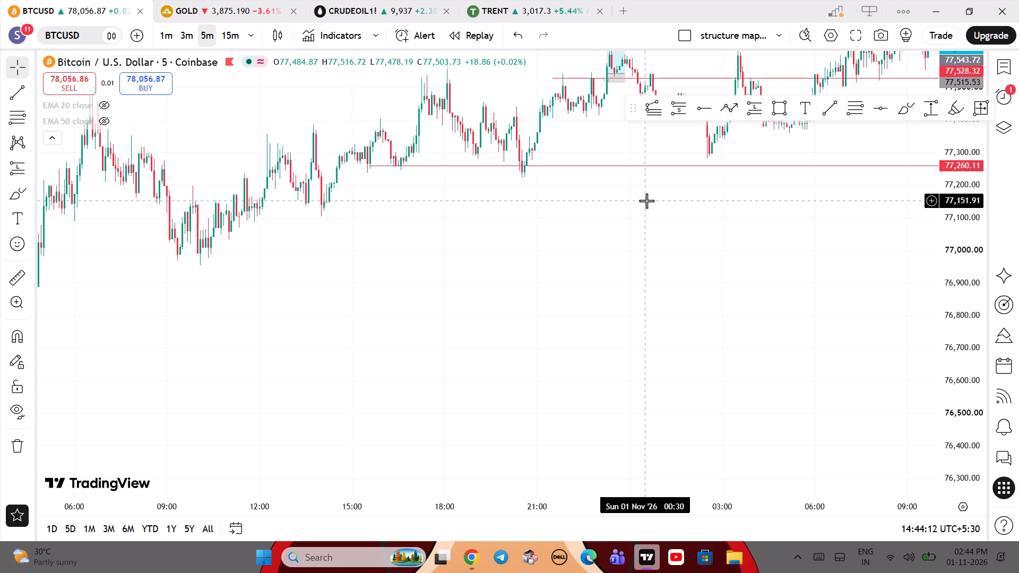
pyautogui.moveTo(713, 334); pyautogui.dragTo(329, 342)
pyautogui.moveTo(604, 266); pyautogui.dragTo(569, 291)
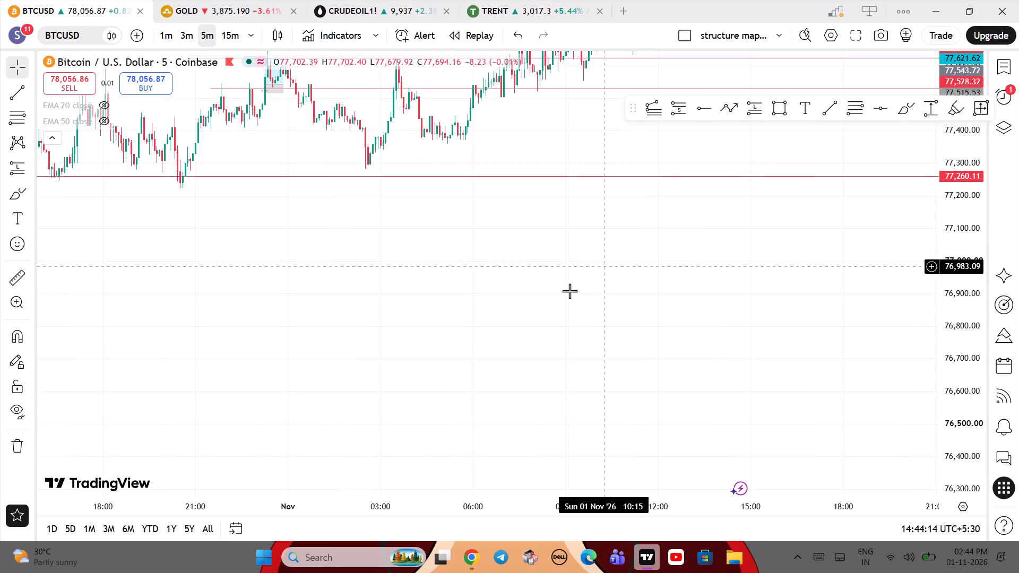
pyautogui.moveTo(569, 291); pyautogui.dragTo(415, 461)
pyautogui.moveTo(538, 160); pyautogui.dragTo(407, 210)
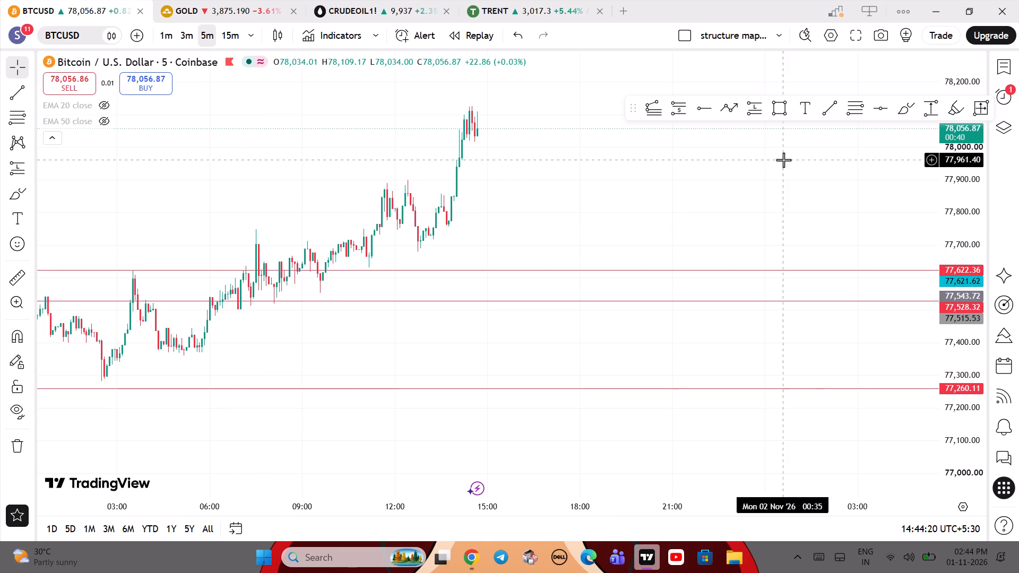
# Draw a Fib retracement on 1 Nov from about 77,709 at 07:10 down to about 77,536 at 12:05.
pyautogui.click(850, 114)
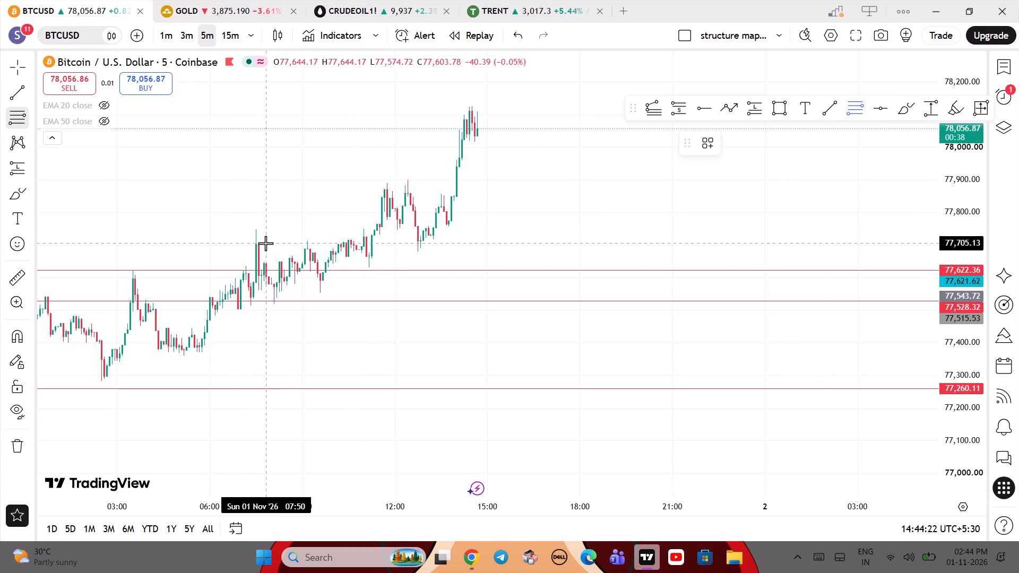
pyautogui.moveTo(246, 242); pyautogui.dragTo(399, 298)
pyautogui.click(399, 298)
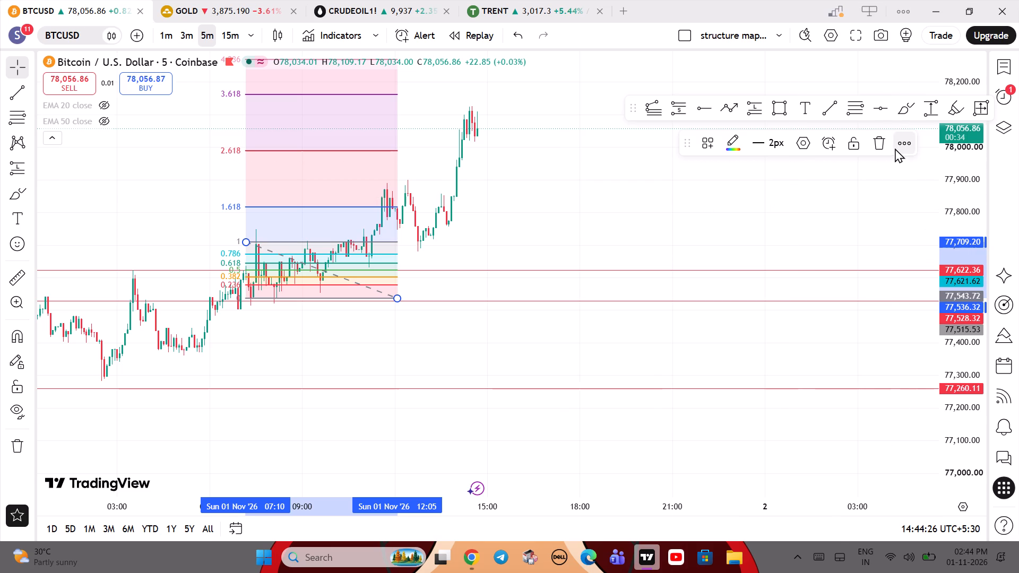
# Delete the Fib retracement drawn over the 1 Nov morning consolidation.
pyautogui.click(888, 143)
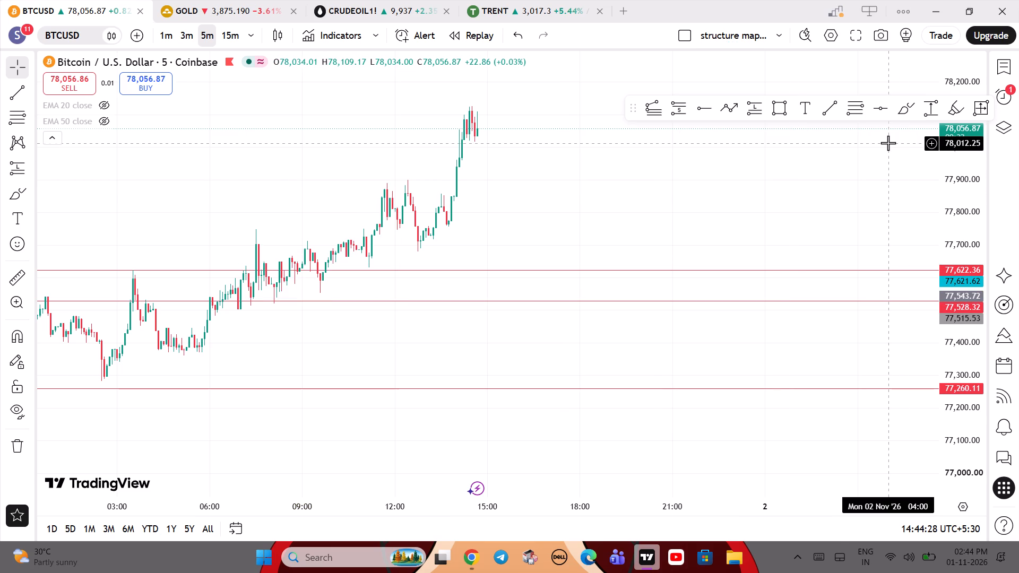